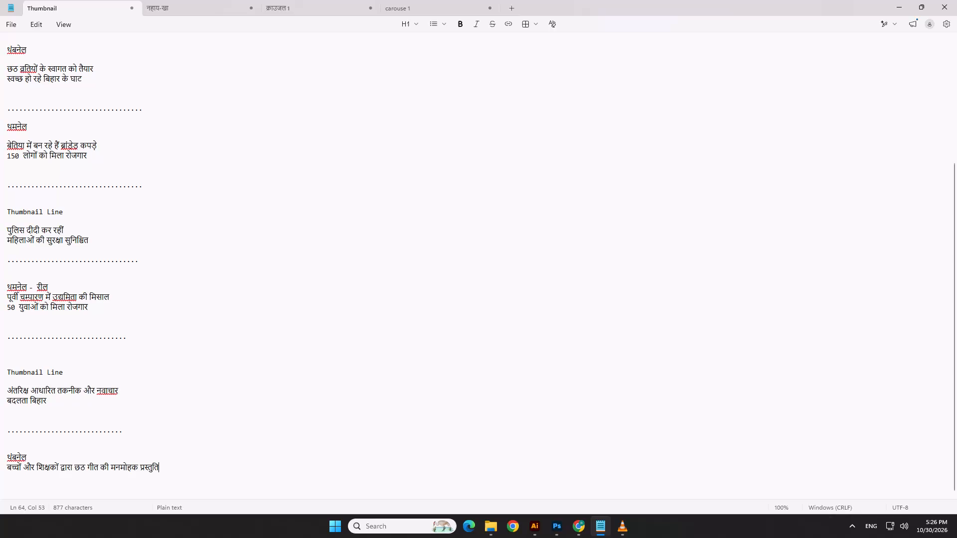
Add a dotted separator line a few lines below the last Hindi thumbnail text about the Chhath song, and start a new line beneath it.
key("shift+Return")
key("shift+Return")
key("shift+Return")
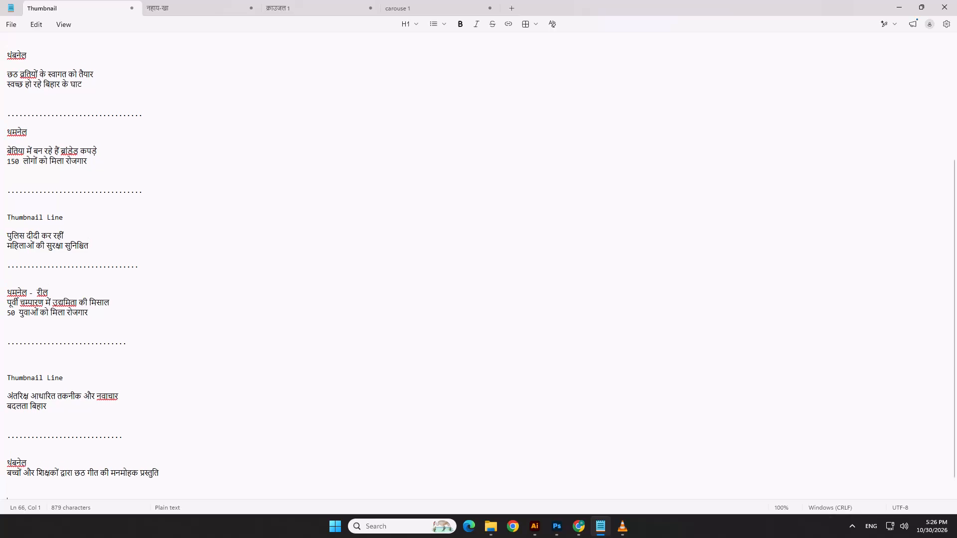
key("period")
key("period")
key("period")
key("period")
key("period")
key("period")
key("period")
key("period")
key("period")
key("period")
key("period")
key("period")
key("period")
key("period")
key("period")
key("period")
key("period")
key("period")
key("period")
key("period")
key("Return")
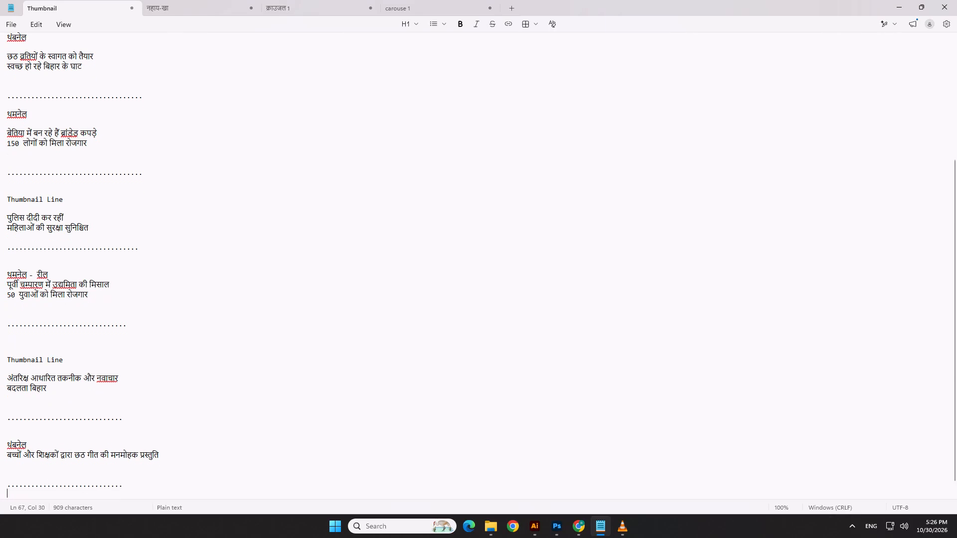
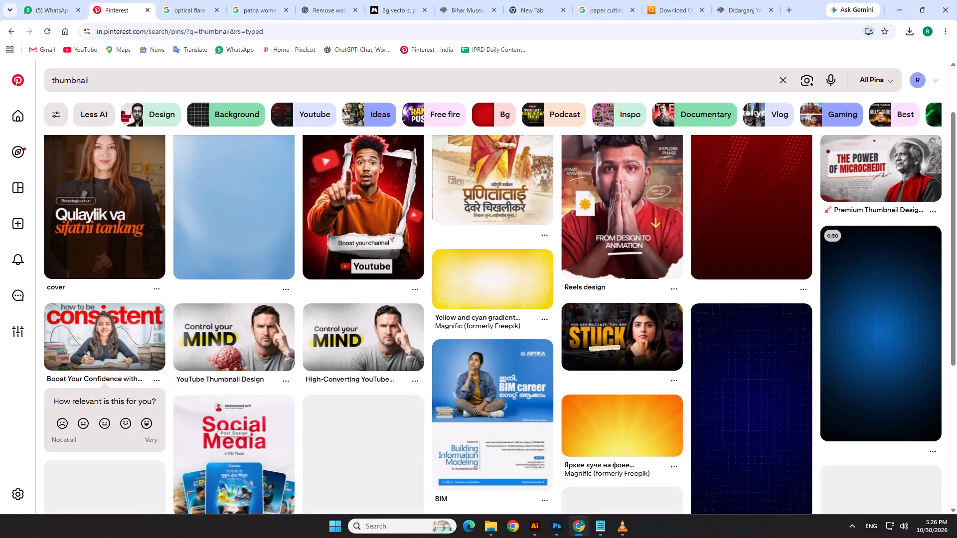
Open the "The Power of Microcredit" thumbnail pin from the Pinterest thumbnail results and copy its image.
scroll(386, 274, "up", 1)
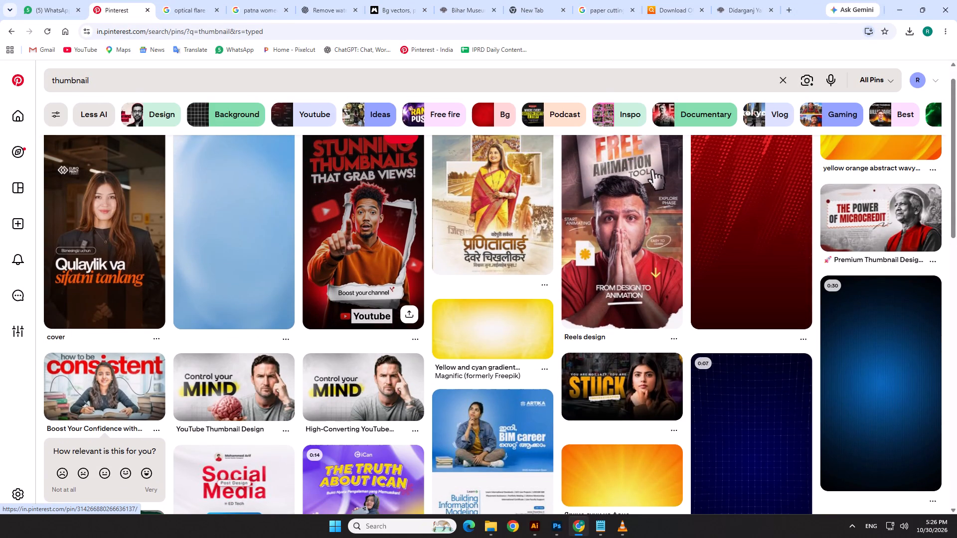
left_click(863, 215)
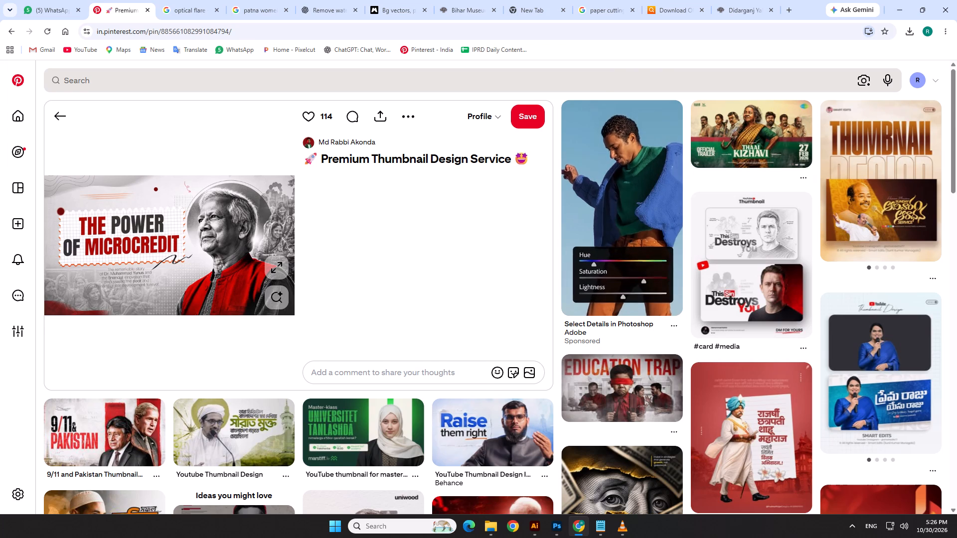
scroll(315, 316, "down", 4)
scroll(315, 316, "up", 5)
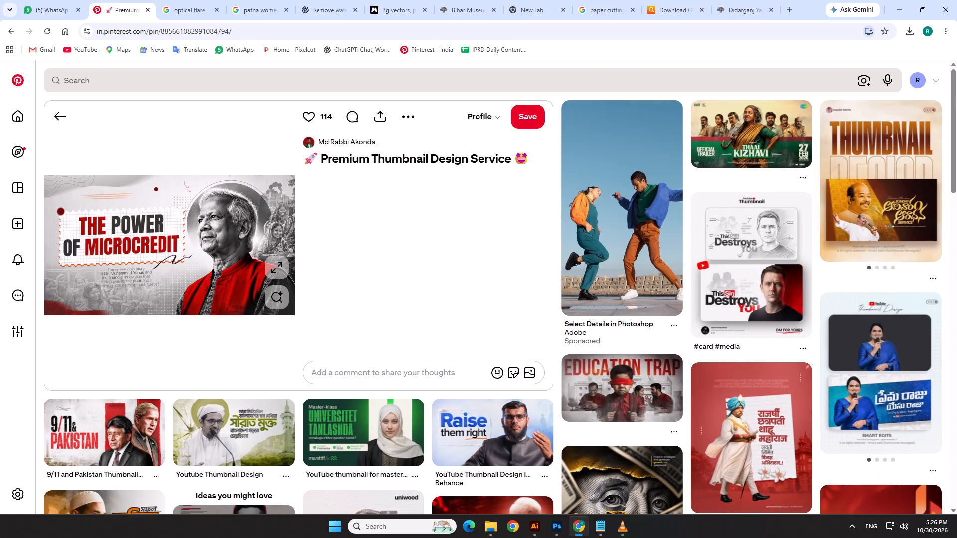
left_click(168, 263)
right_click(164, 251)
left_click(195, 290)
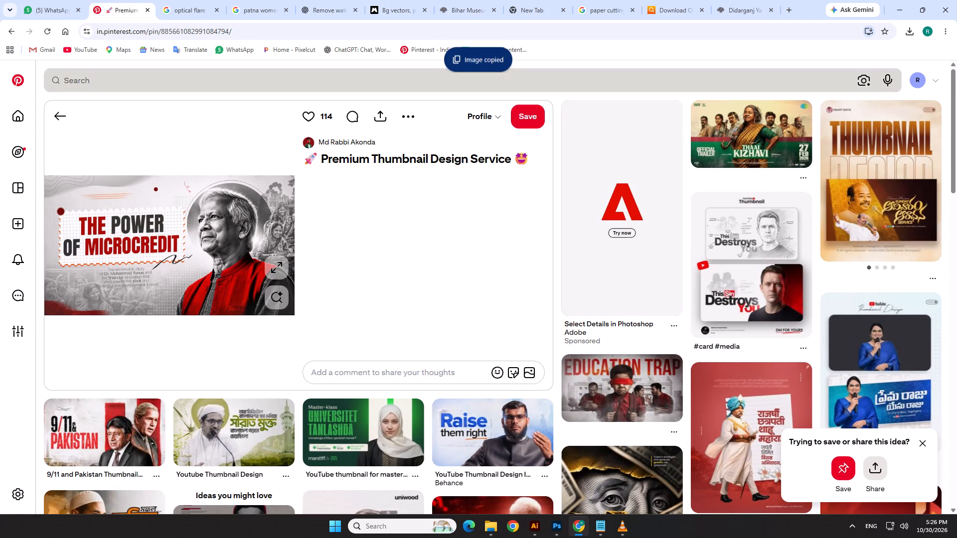
Go through the open Bihar Museum galleries page to the Google image results for "paper cutting png".
left_click(728, 0)
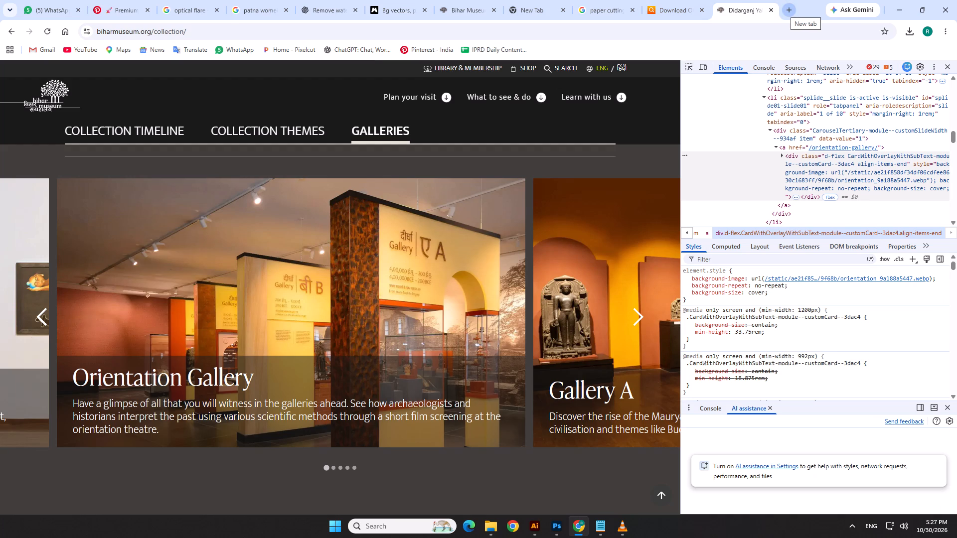
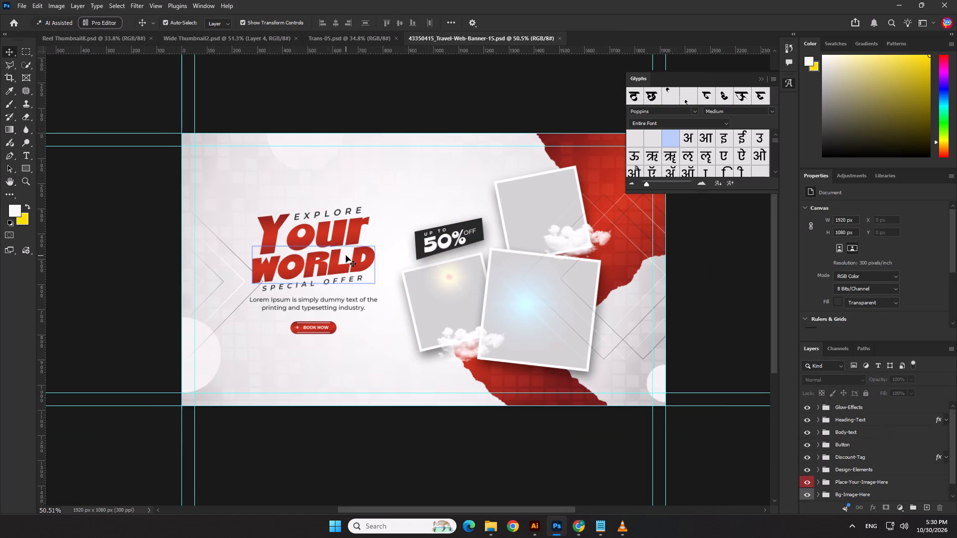
Hide the World heading layer and delete the Explore, Your and Special Offer text layers.
left_click(346, 256)
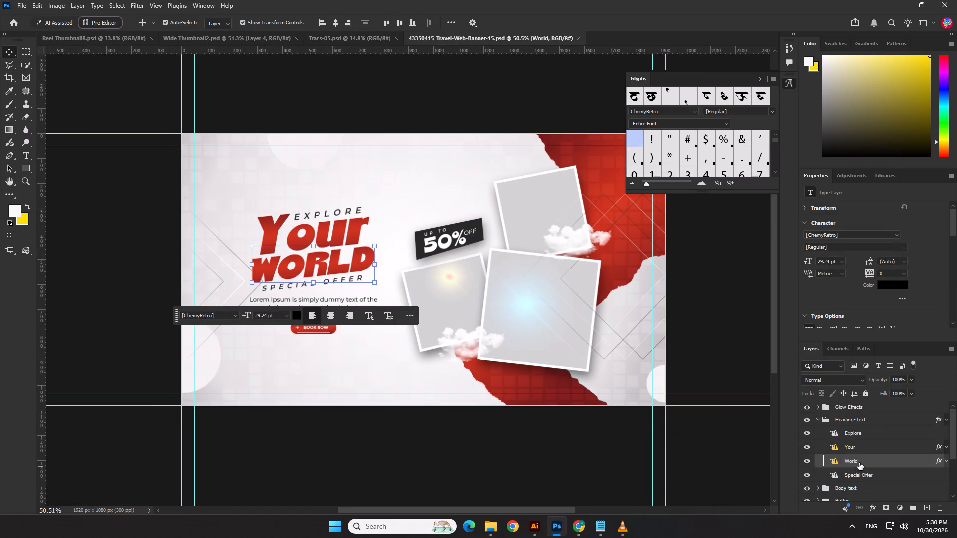
left_click(807, 464)
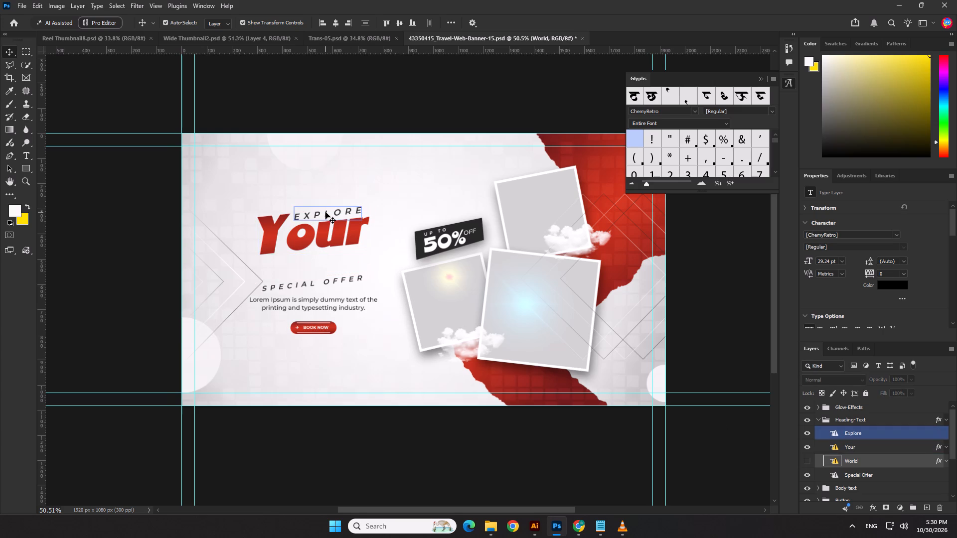
left_click(325, 212)
key("Delete")
key("Delete")
left_click(322, 284)
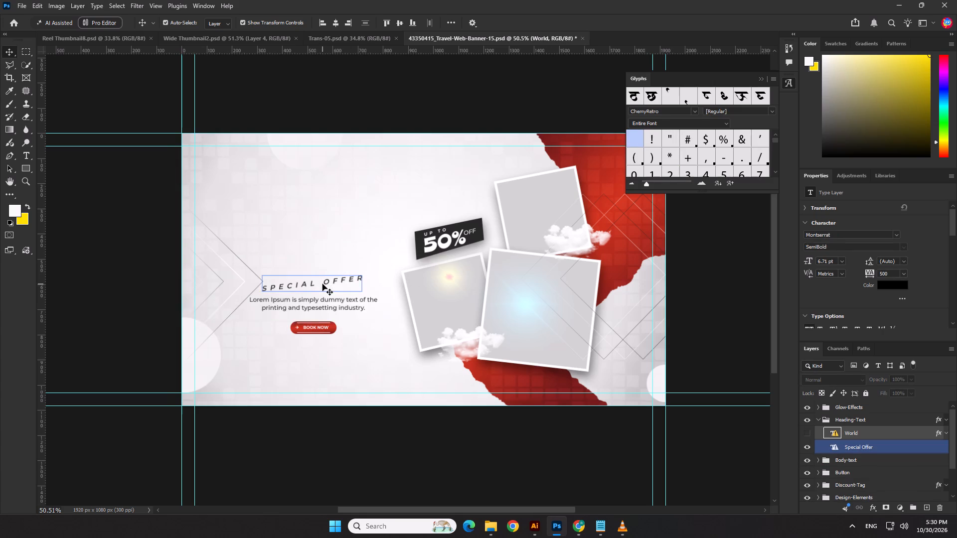
key("Delete")
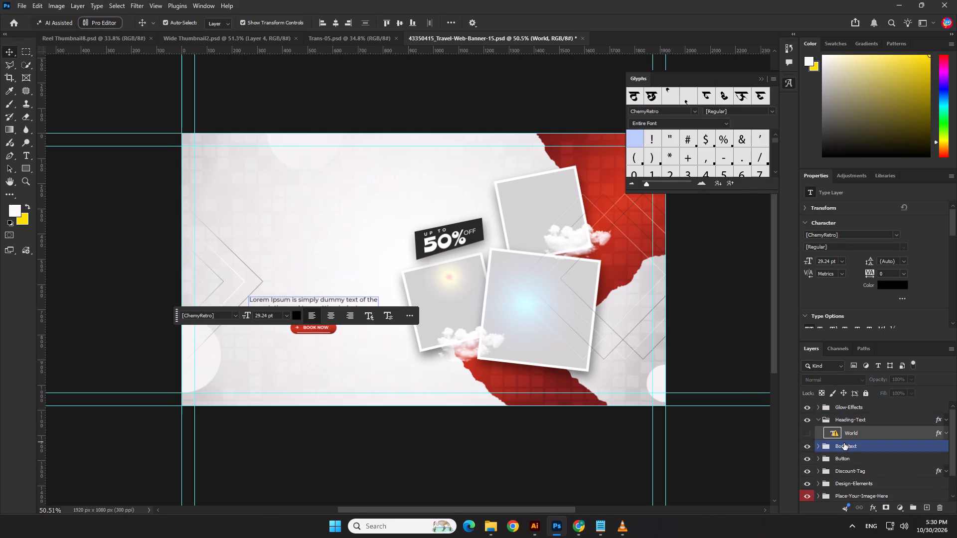
Delete the Body-text, Button and Discount-Tag groups from the banner template.
left_click(841, 445)
key("Delete")
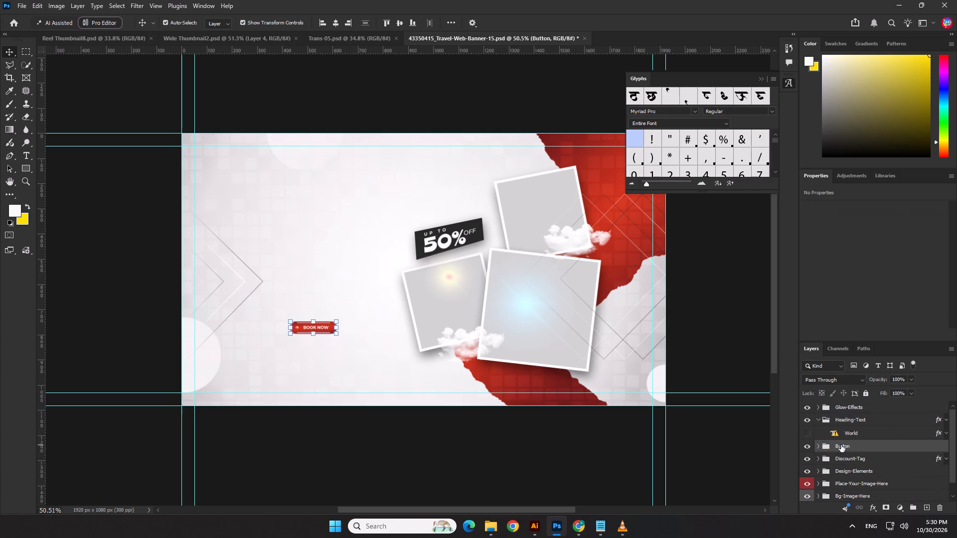
key("Delete")
key("Delete")
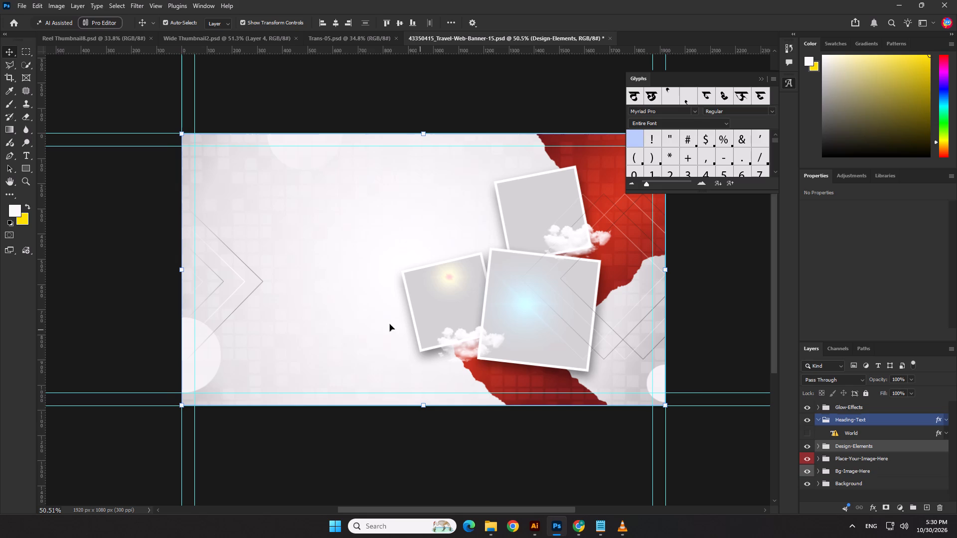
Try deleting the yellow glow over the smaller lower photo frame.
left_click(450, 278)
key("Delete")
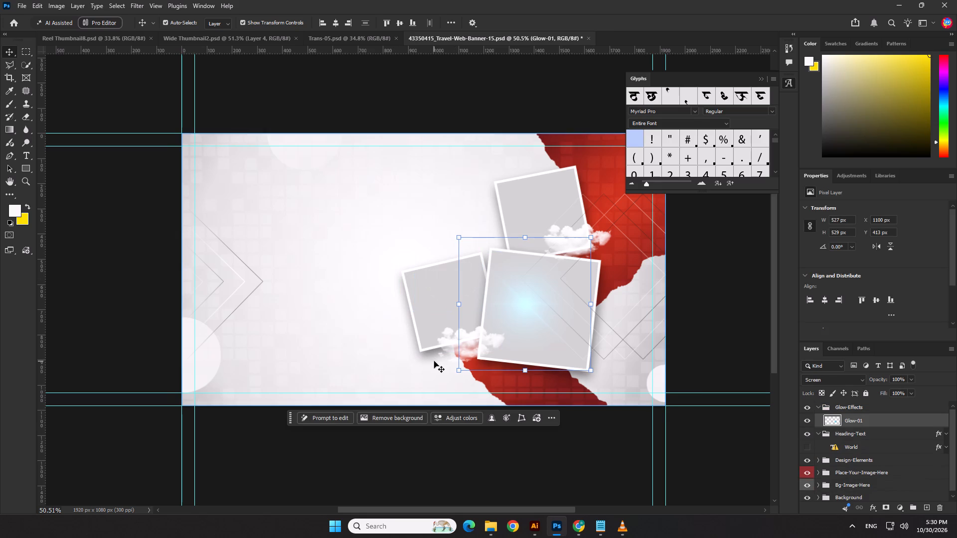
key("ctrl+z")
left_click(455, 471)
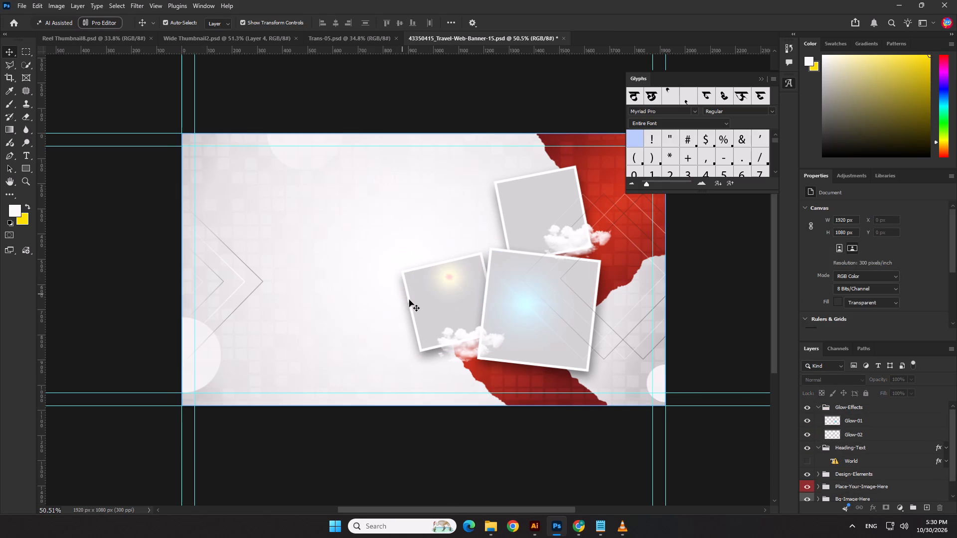
Enlarge the Place-Your-Image-Here group of three photo frames proportionally, extending it toward the canvas's upper left.
scroll(407, 299, "down", 4)
left_click(501, 242)
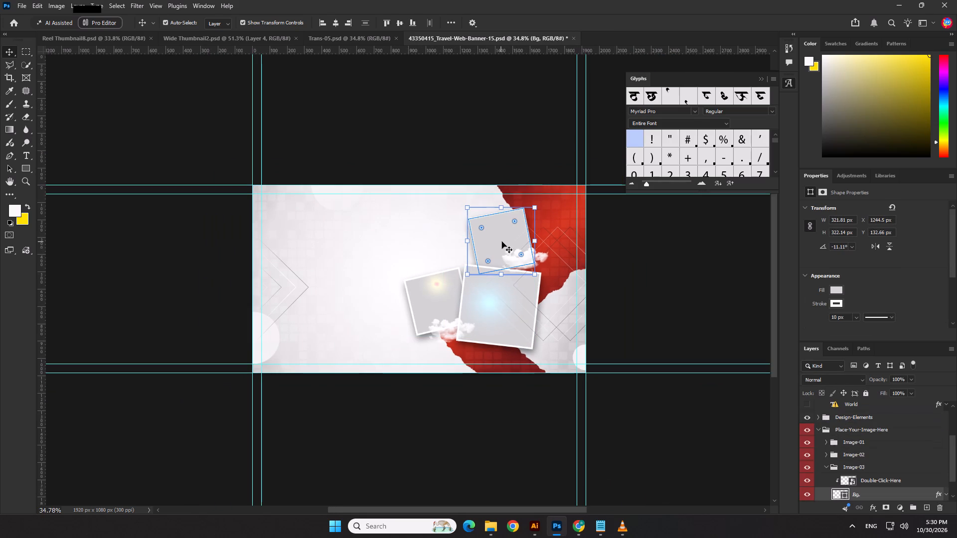
left_click(850, 431)
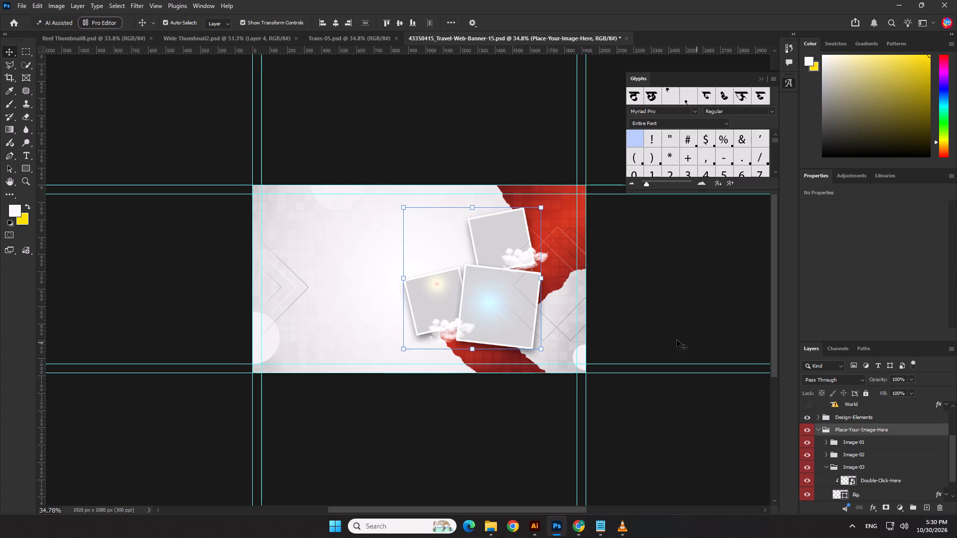
left_click_drag(399, 208, 376, 198)
key("Return")
left_click(663, 278)
Delete the white clouds overlapping the photo frames.
left_click(536, 258)
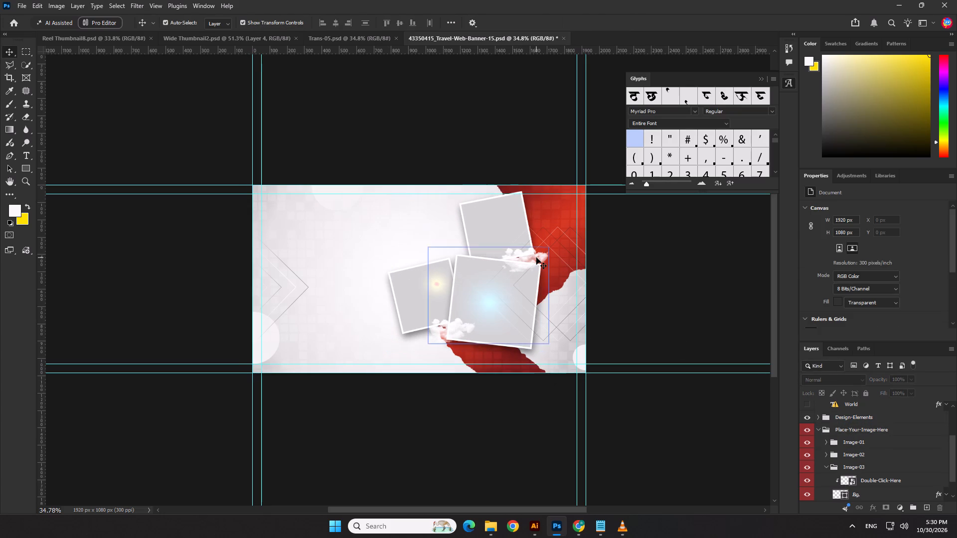
key("Delete")
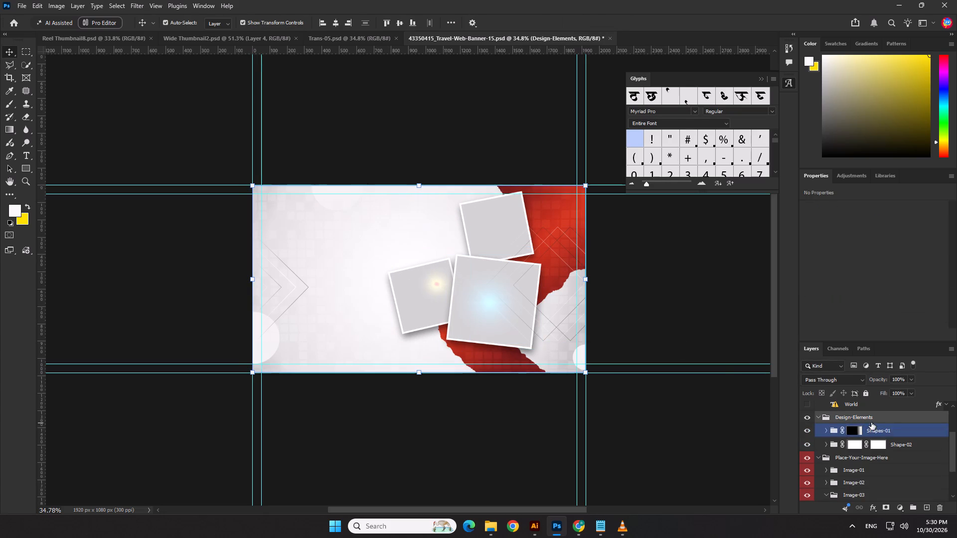
Nudge the Place-Your-Image-Here group of photo frames slightly right and down on the canvas.
left_click(871, 422)
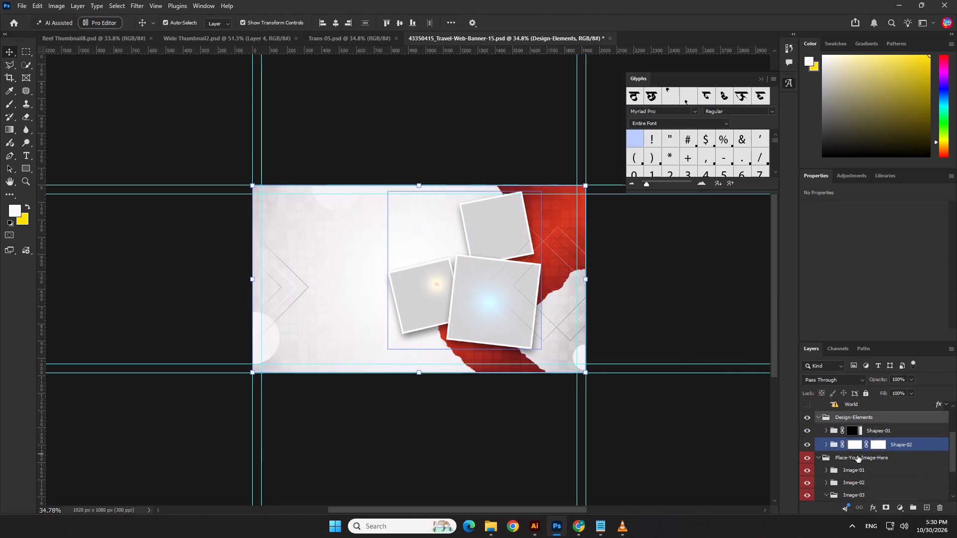
left_click(857, 457)
key("shift+Right")
key("shift+Down")
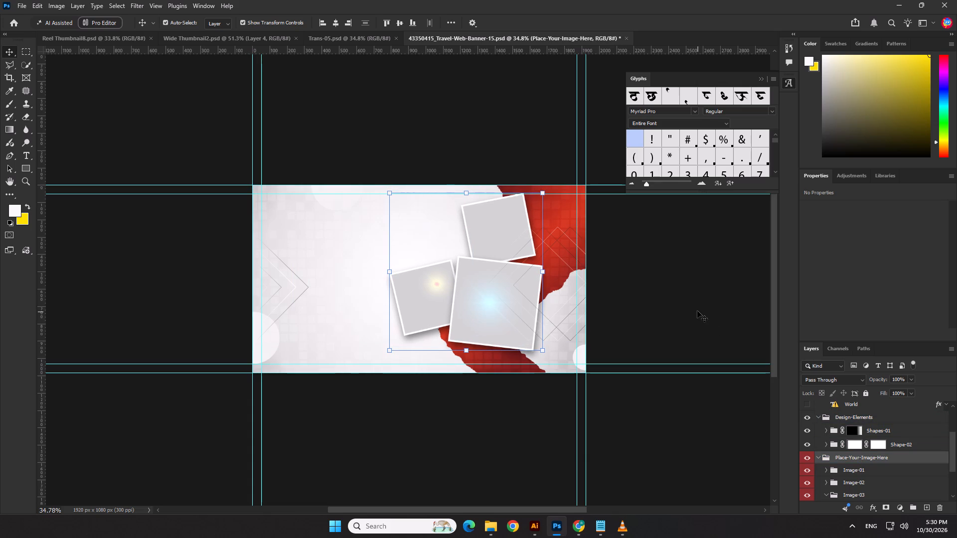
key("shift+Down")
key("shift+Up")
key("shift+Right")
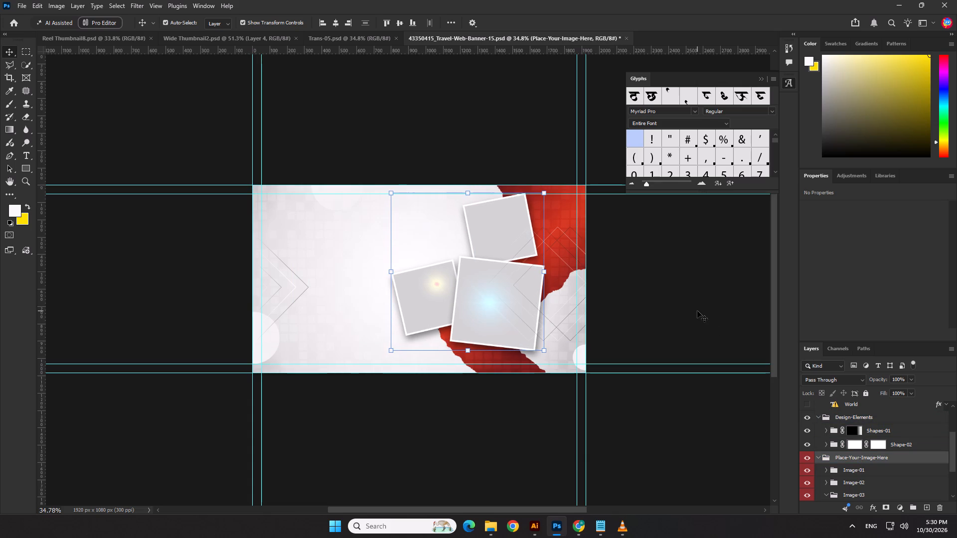
key("shift+Right")
left_click(697, 310)
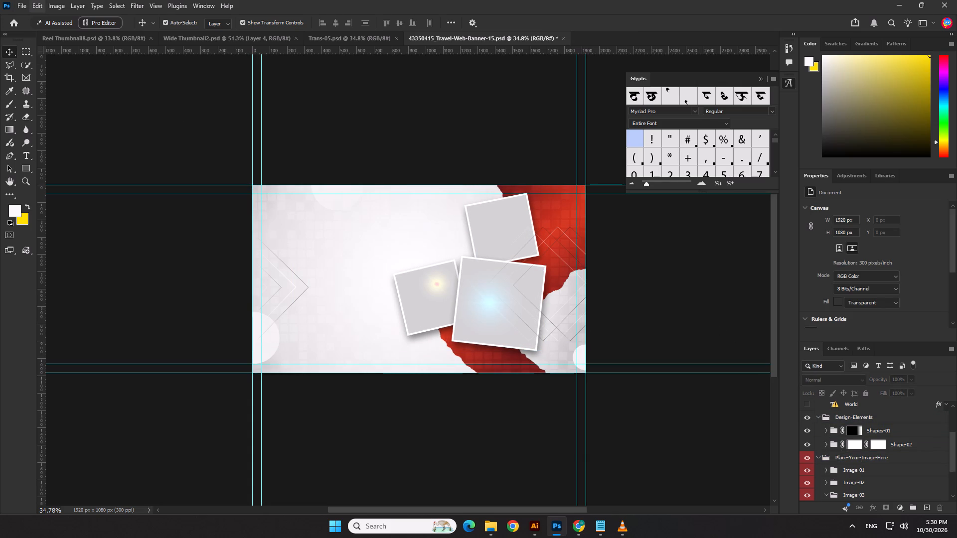
Check the banner document's image dimensions and resolution.
left_click(53, 8)
left_click(68, 77)
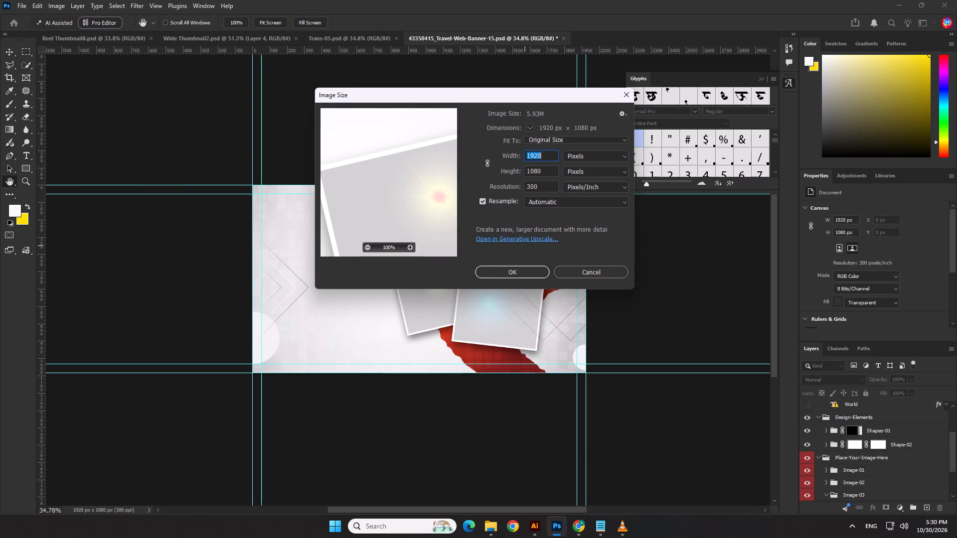
left_click(558, 266)
Save the edited banner as the Photoshop file Wide Thumbnail3 in the IPRD > October > 30.10.26 folder.
left_click(20, 5)
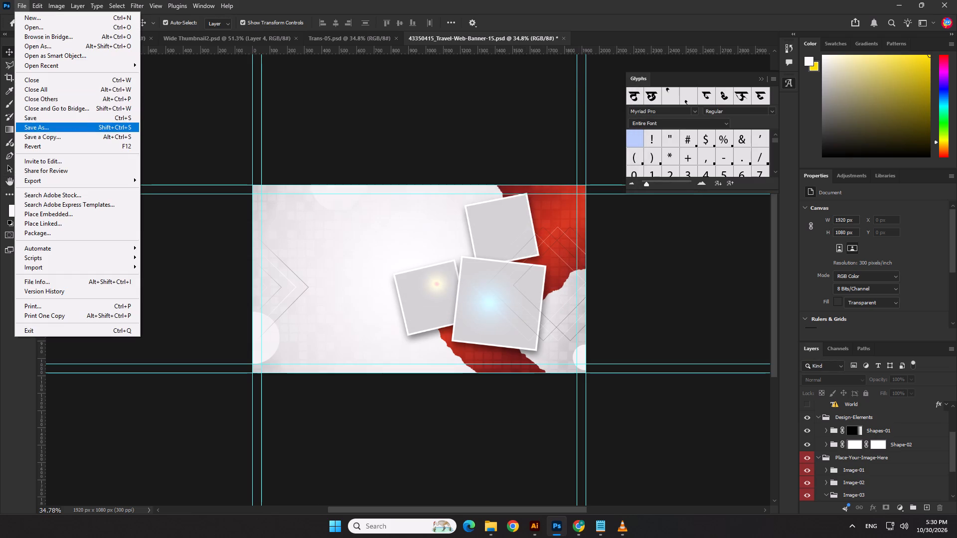
left_click(55, 126)
left_click(58, 312)
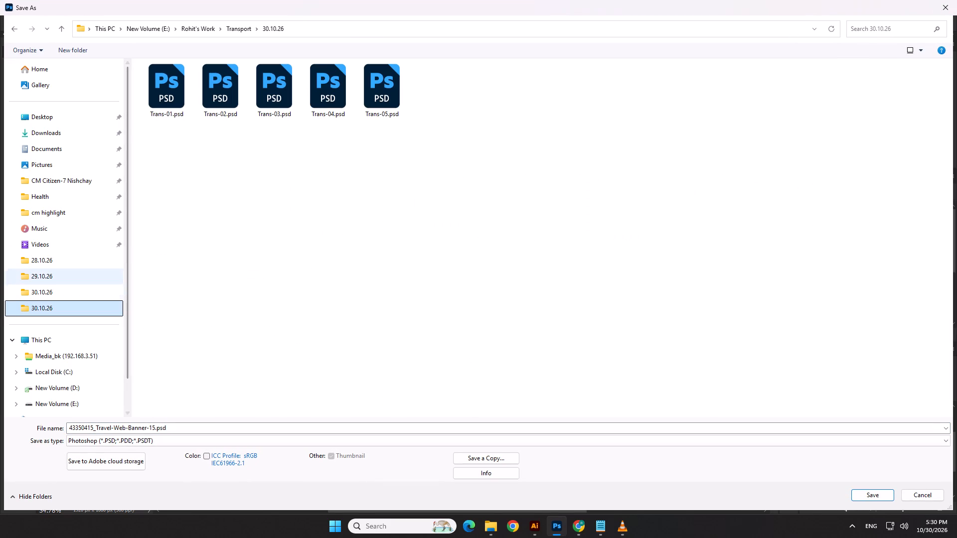
left_click(52, 296)
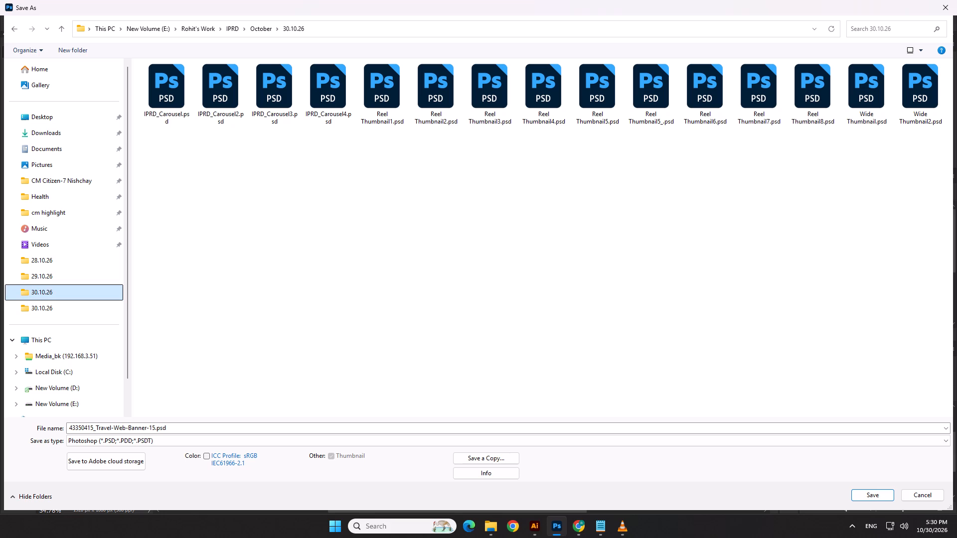
left_click(181, 430)
type("Wide")
key("space")
key("Down")
key("Down")
key("Down")
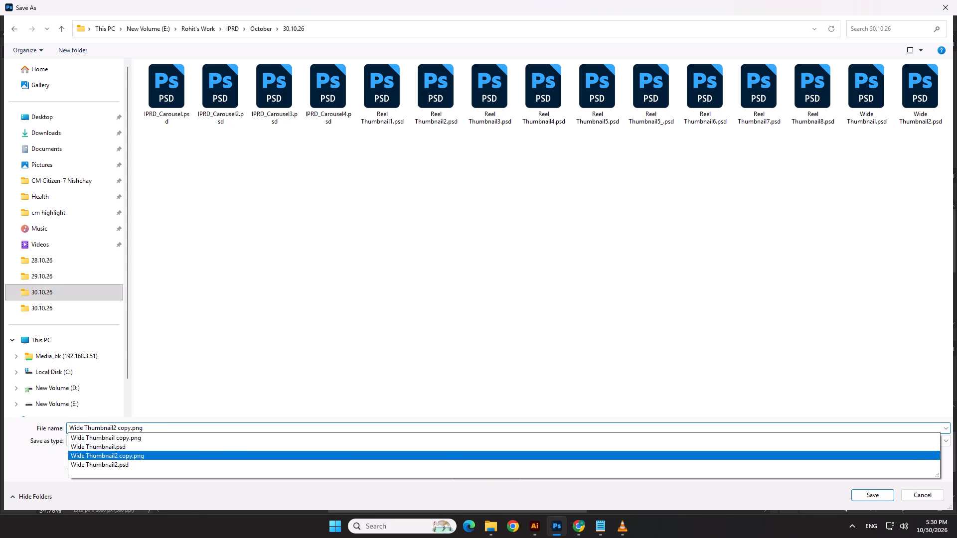
key("BackSpace")
key("BackSpace")
key("BackSpace")
key("BackSpace")
key("BackSpace")
key("BackSpace")
key("BackSpace")
key("BackSpace")
key("BackSpace")
key("BackSpace")
key("3")
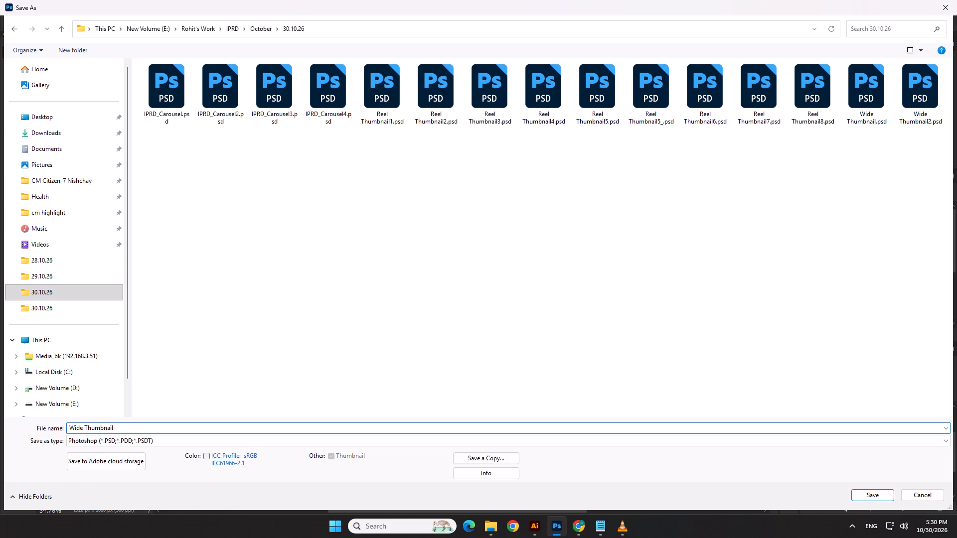
key("Return")
key("Return")
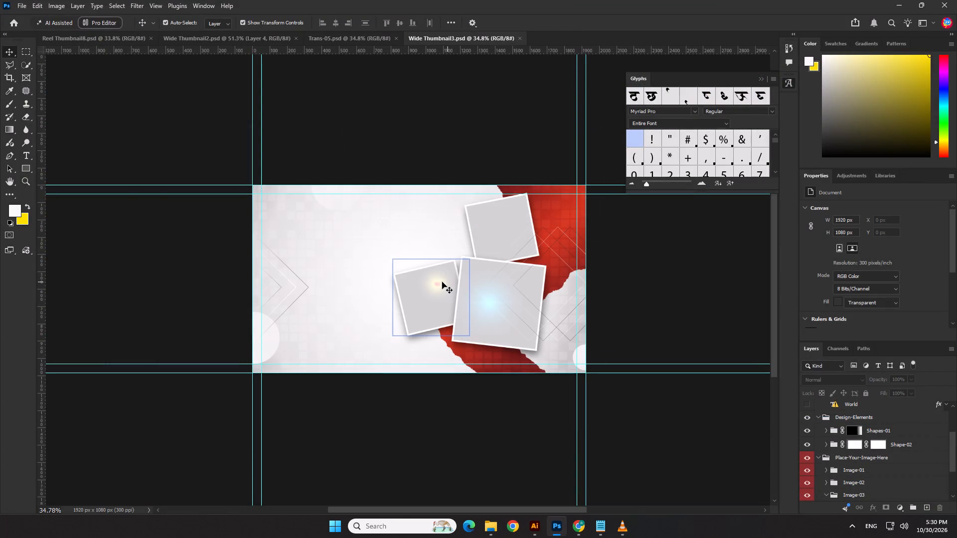
Nudge the Glow-02 light flare slightly upward on the smaller, lower photo frame.
left_click(439, 282)
key("shift+Up")
key("shift+Up")
key("shift+Up")
key("shift+Up")
key("shift+Up")
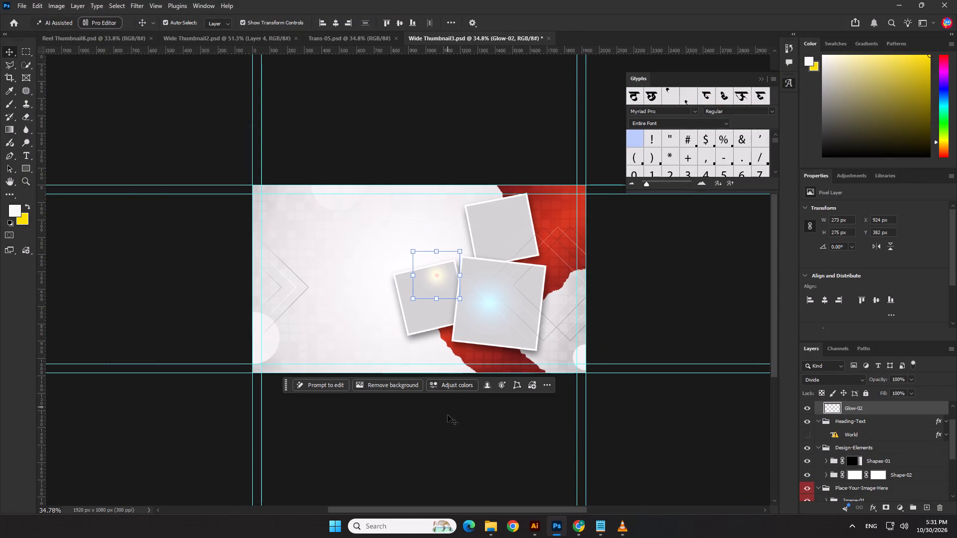
key("Down")
left_click(446, 442)
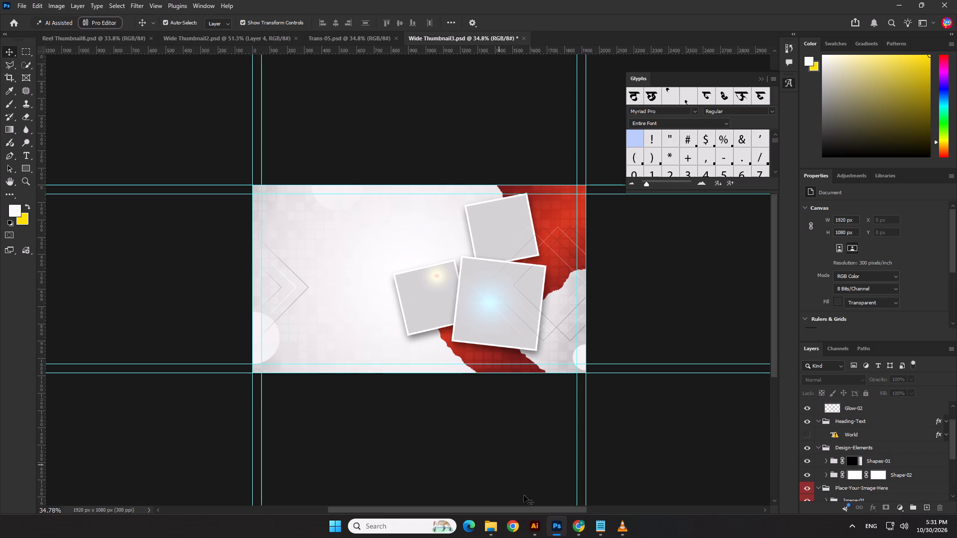
Switch to Chrome and check the progress of the thumbnail generation in the ChatGPT conversation.
left_click(586, 530)
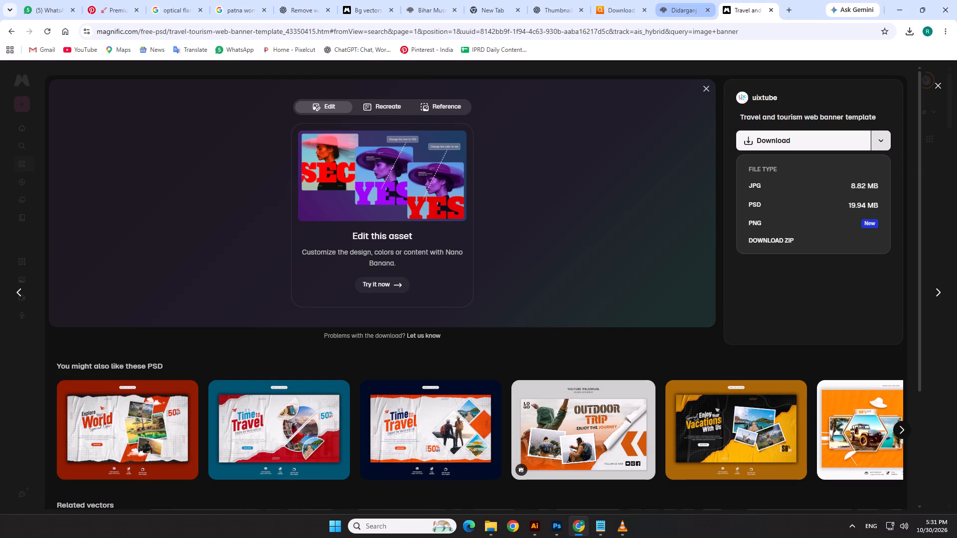
left_click(578, 0)
scroll(525, 200, "down", 5)
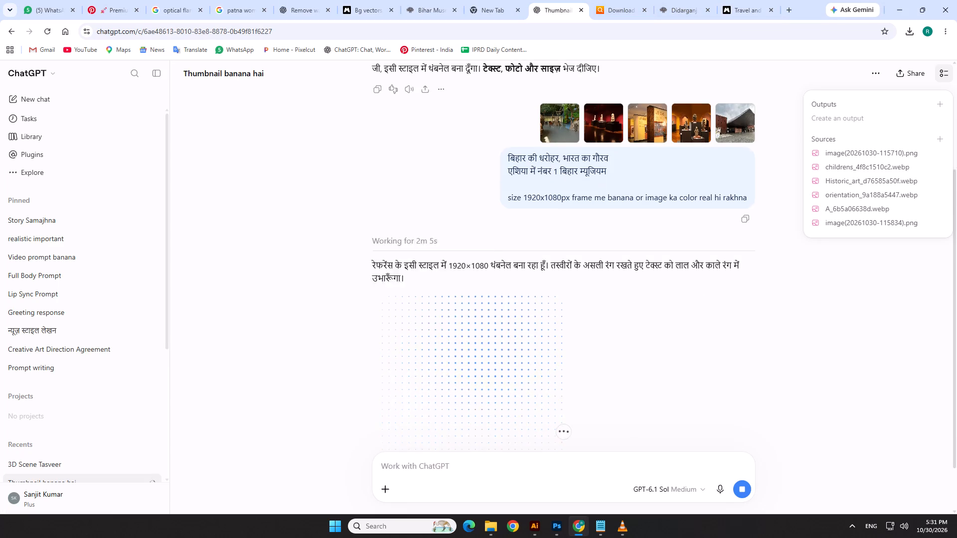
scroll(526, 202, "down", 4)
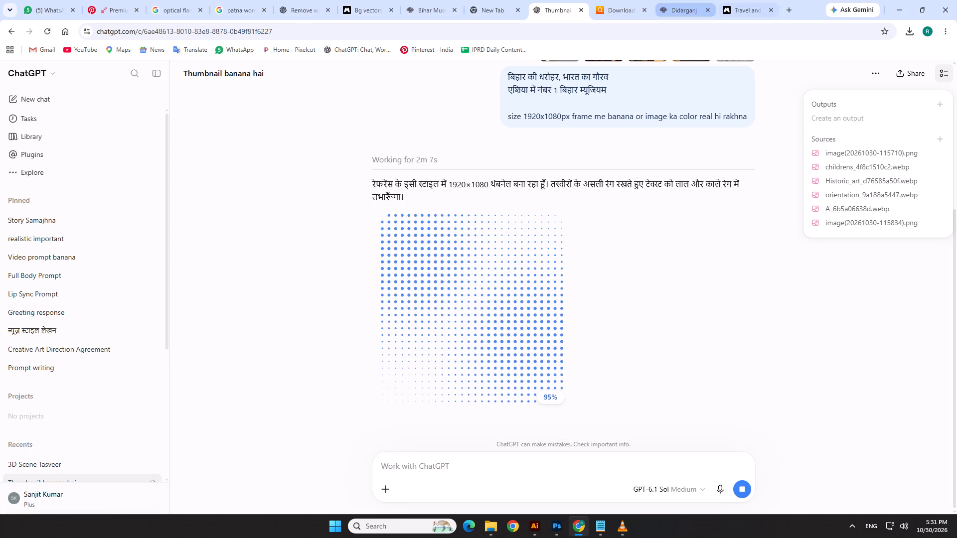
Close the travel and tourism web banner template page in the browser and return to Photoshop.
left_click(731, 0)
left_click(772, 11)
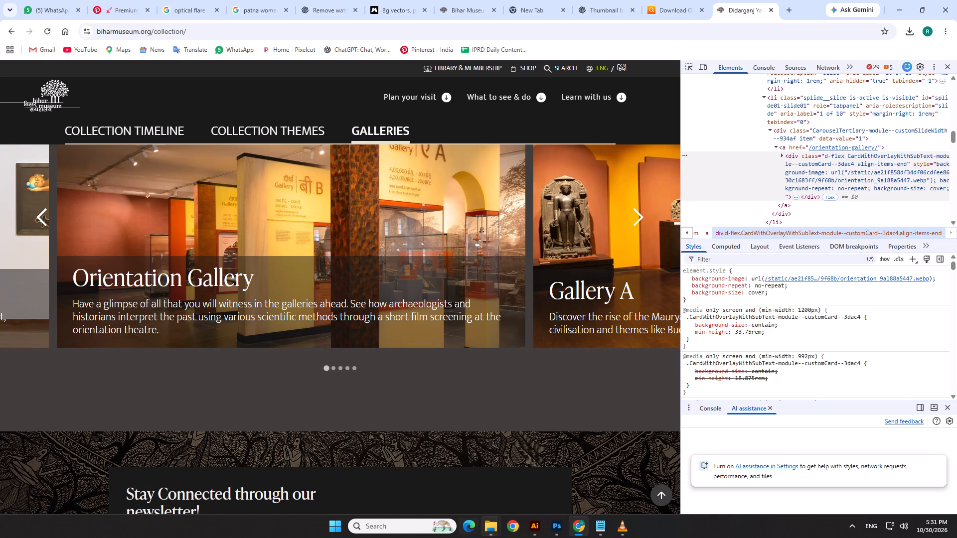
key("alt+Tab")
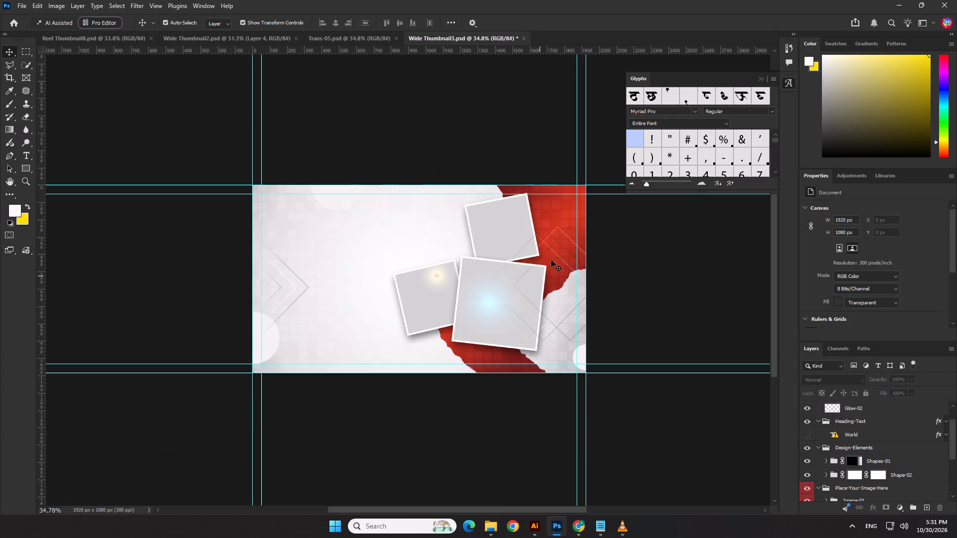
Change the solid fill colour of the Background group's Shape layer to an orange-brown.
left_click(571, 215)
scroll(850, 513, "down", 5)
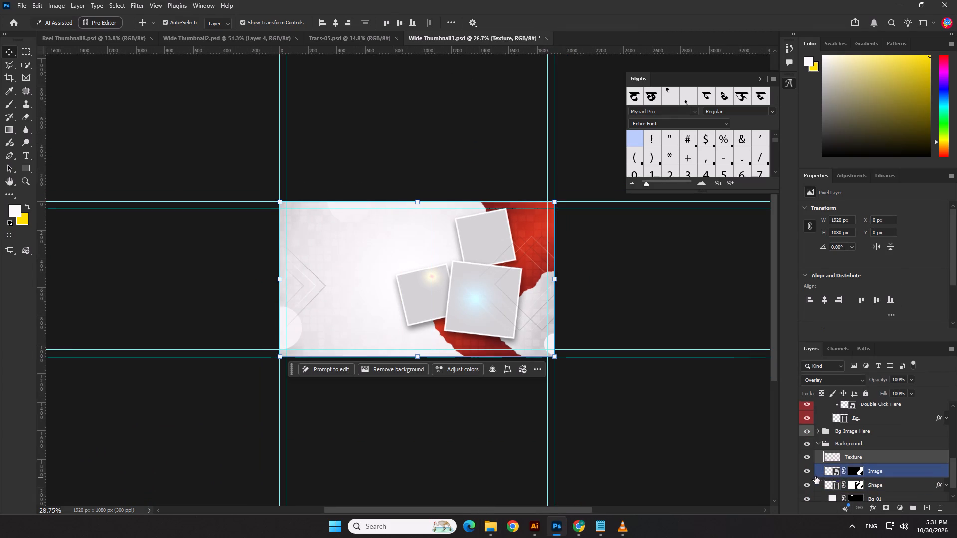
double_click(807, 473)
double_click(807, 487)
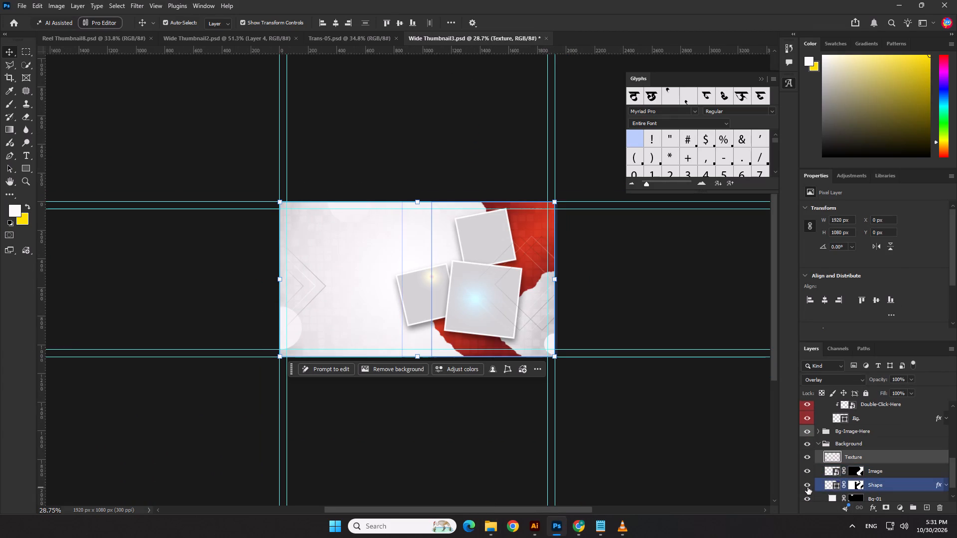
double_click(835, 486)
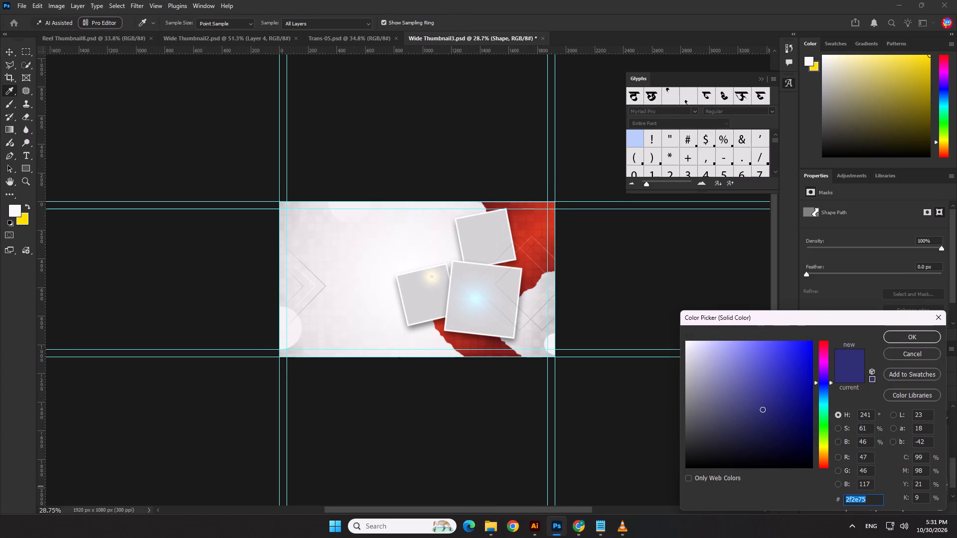
left_click(823, 456)
left_click(808, 425)
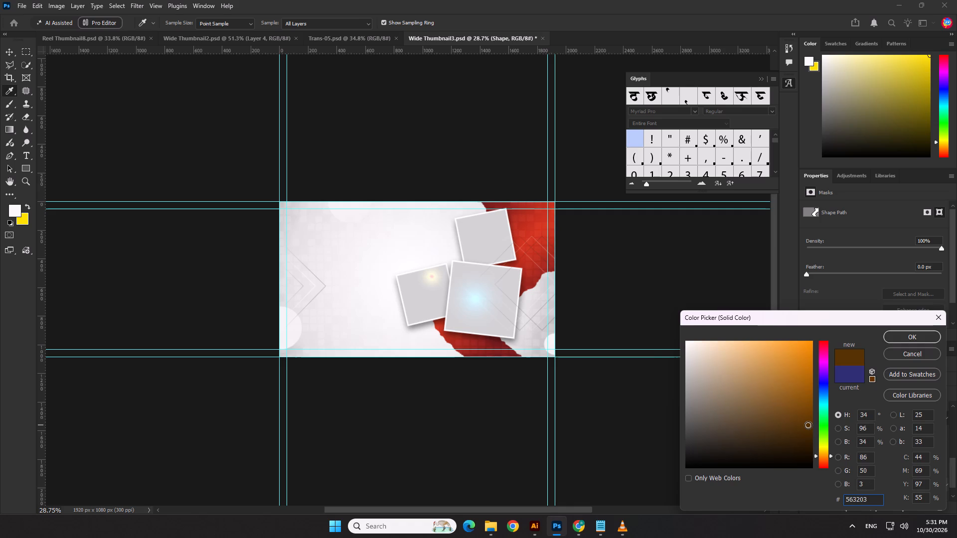
left_click_drag(808, 414, 812, 391)
left_click(897, 336)
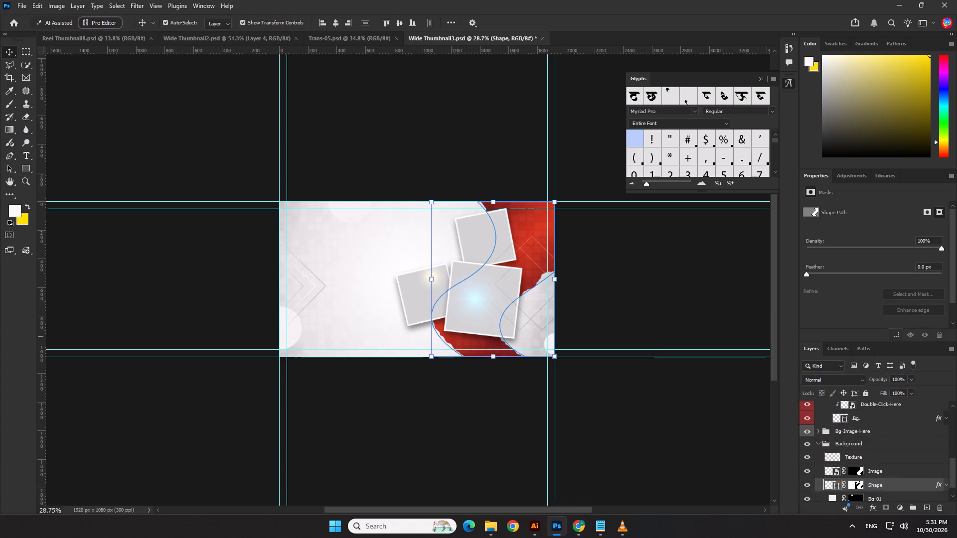
In the Shape layer's Gradient Overlay, set the gradient's colour stop at location 0 to brown 8a4801.
scroll(866, 454, "down", 1)
left_click(945, 474)
scroll(918, 477, "down", 2)
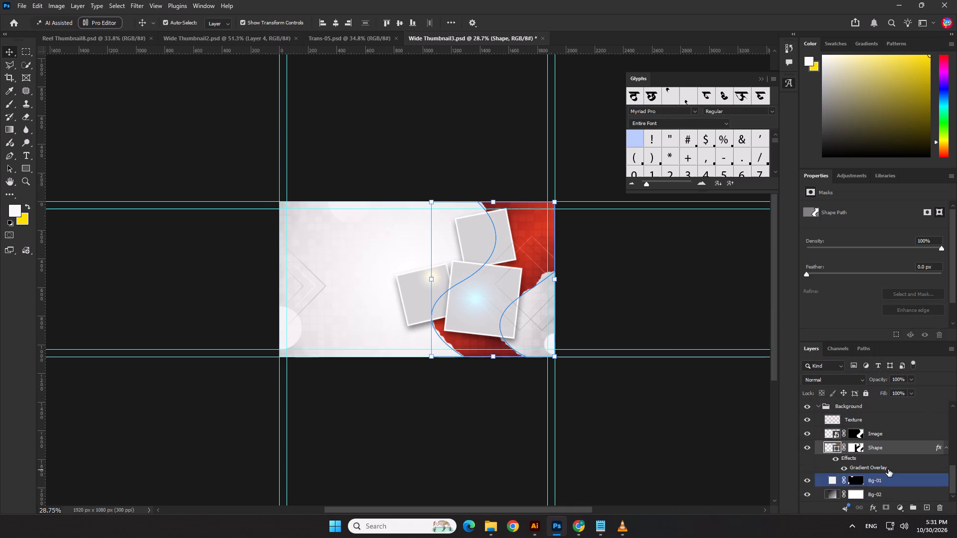
double_click(881, 468)
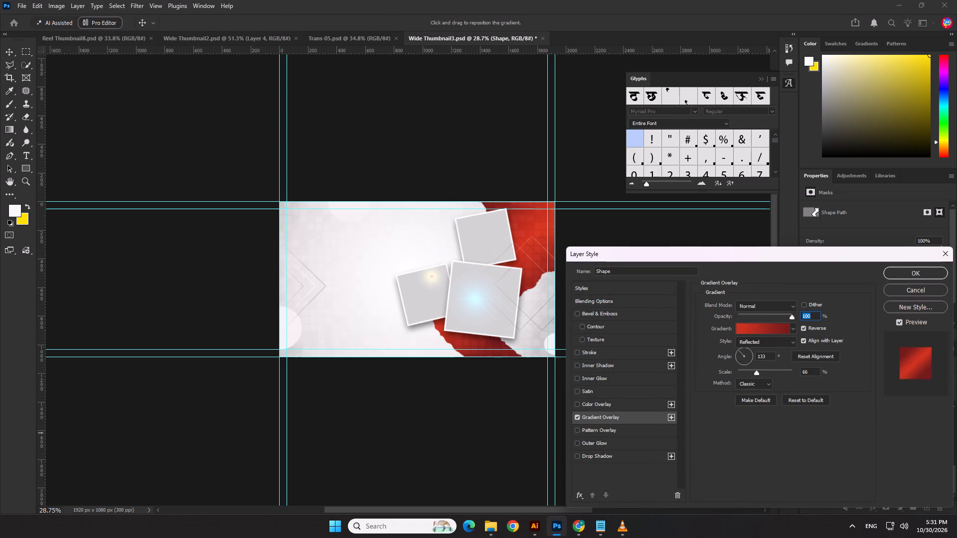
left_click(749, 326)
left_click(697, 291)
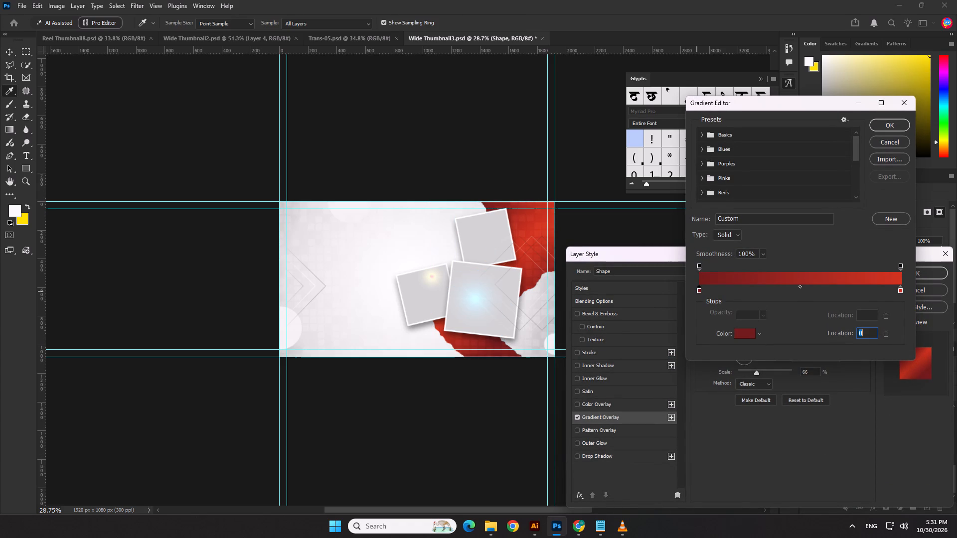
triple_click(732, 328)
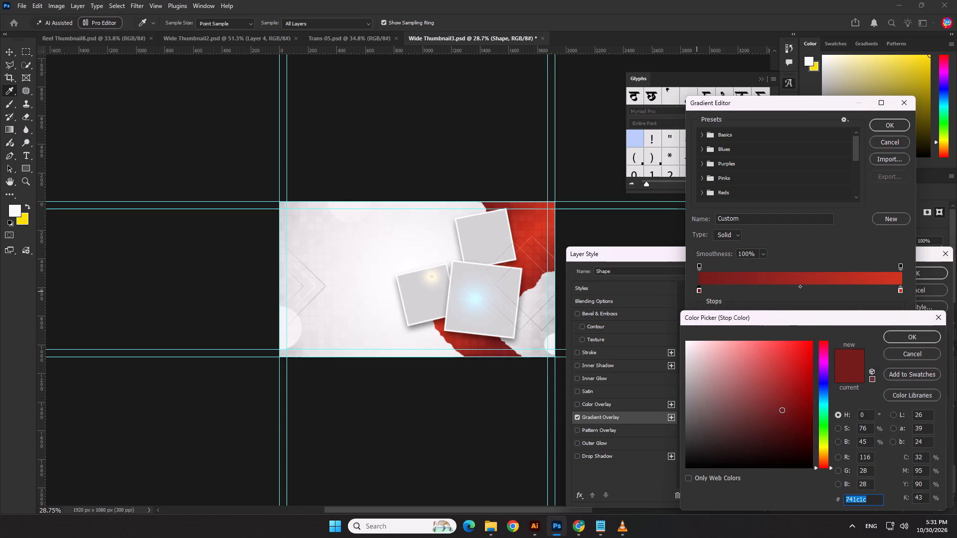
left_click(824, 457)
left_click(811, 422)
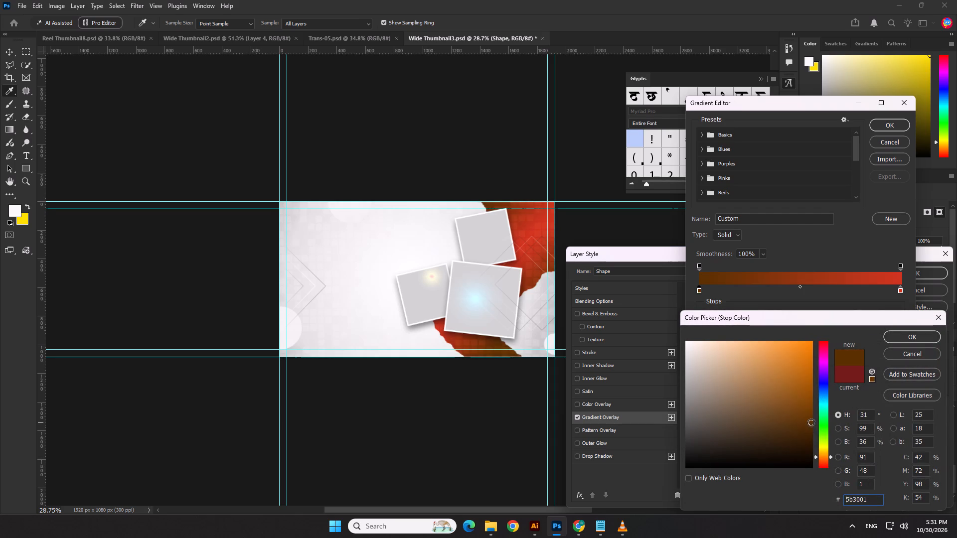
left_click_drag(803, 410, 812, 399)
left_click(894, 338)
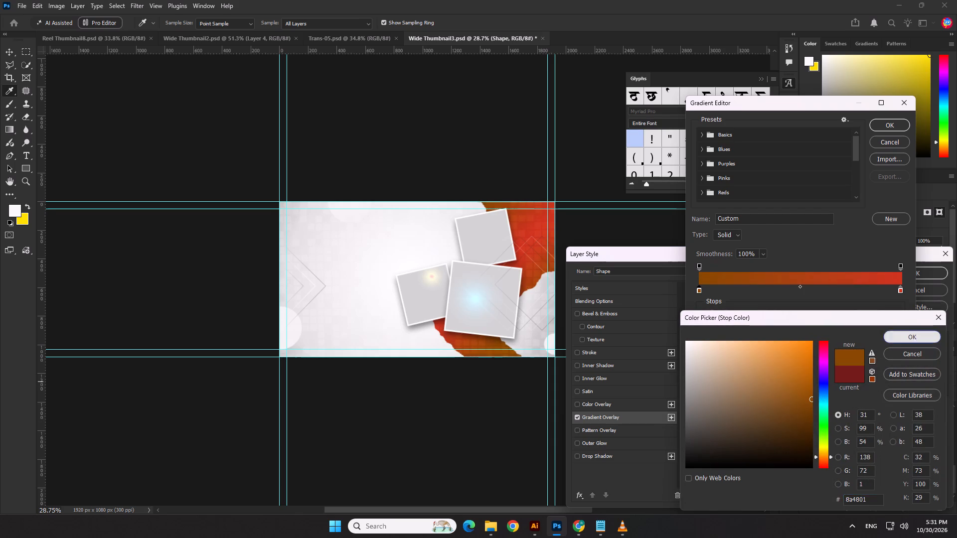
Set the overlay gradient's colour stop at location 100 to orange-brown a95605 and apply the layer style.
left_click(900, 292)
left_click(749, 333)
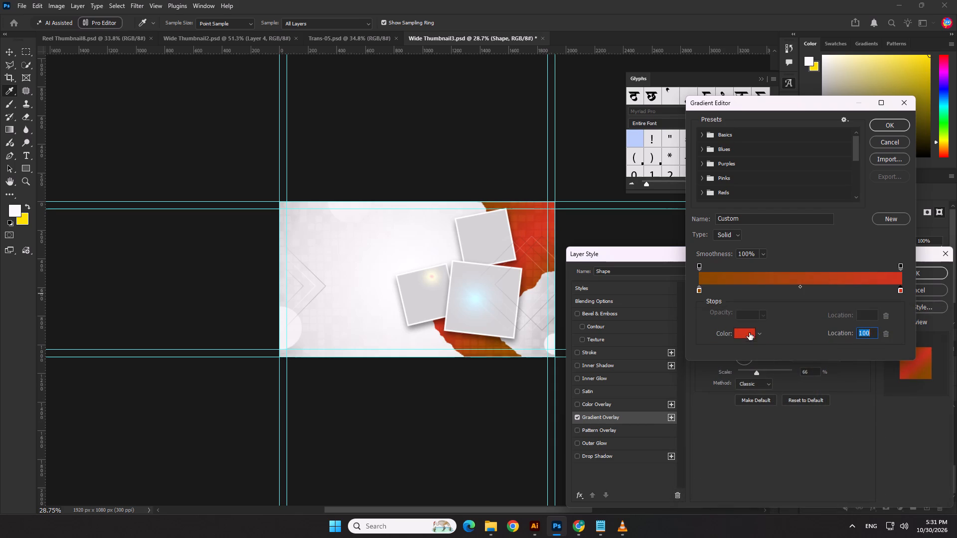
left_click(822, 457)
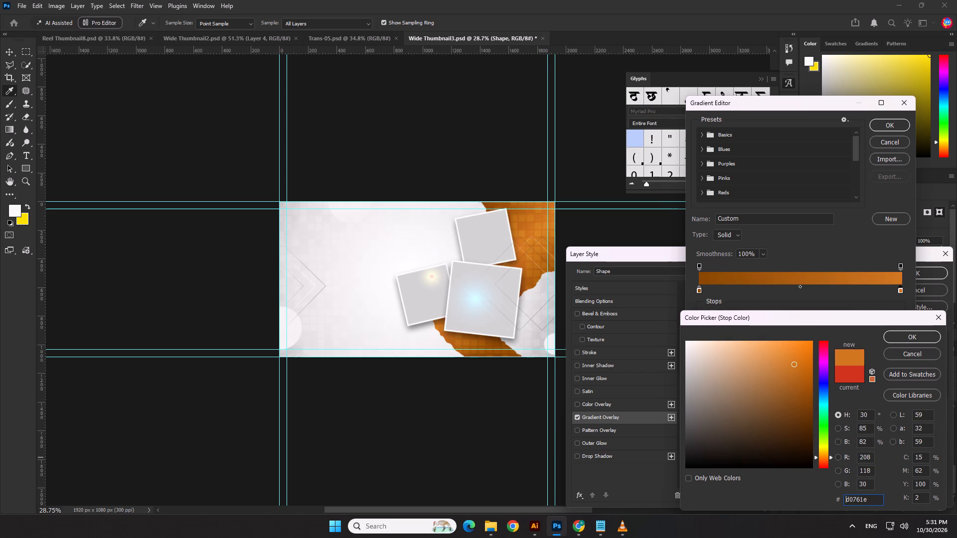
left_click_drag(803, 383, 827, 306)
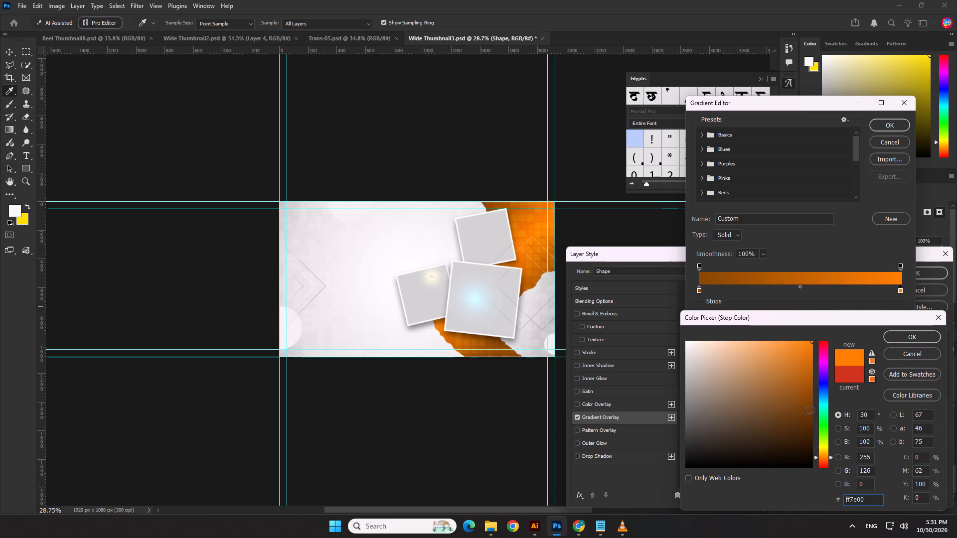
left_click(810, 409)
left_click_drag(808, 396, 810, 382)
left_click_drag(810, 381, 813, 368)
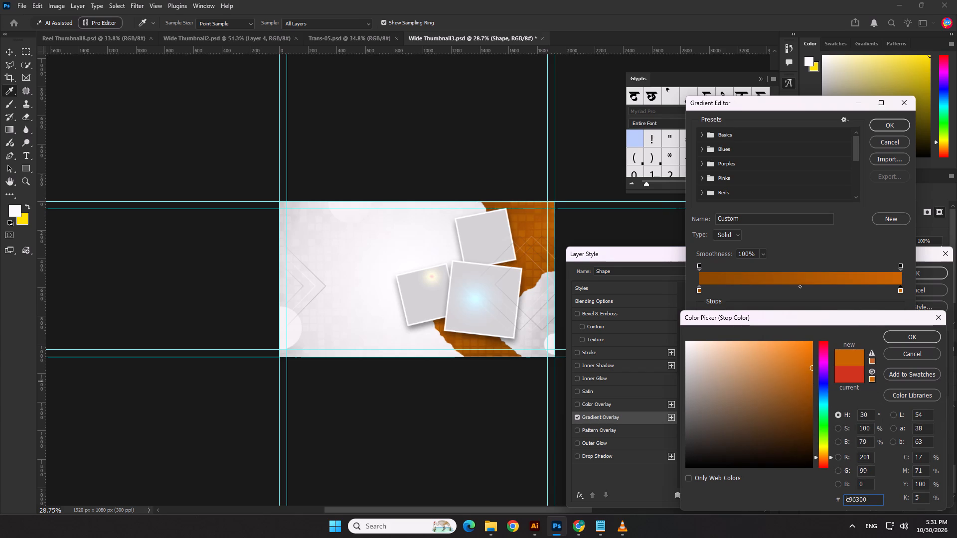
left_click_drag(809, 379, 809, 384)
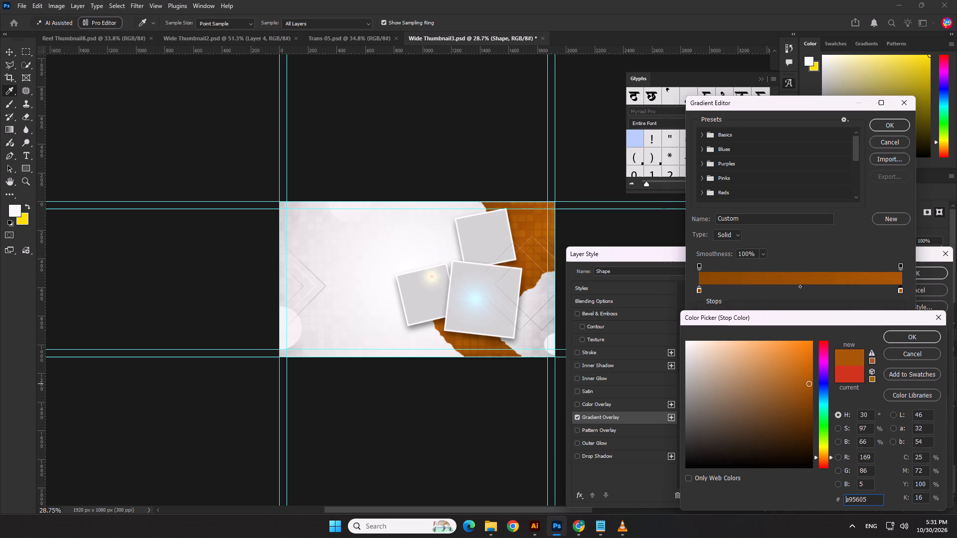
left_click(888, 339)
left_click(884, 124)
left_click(918, 271)
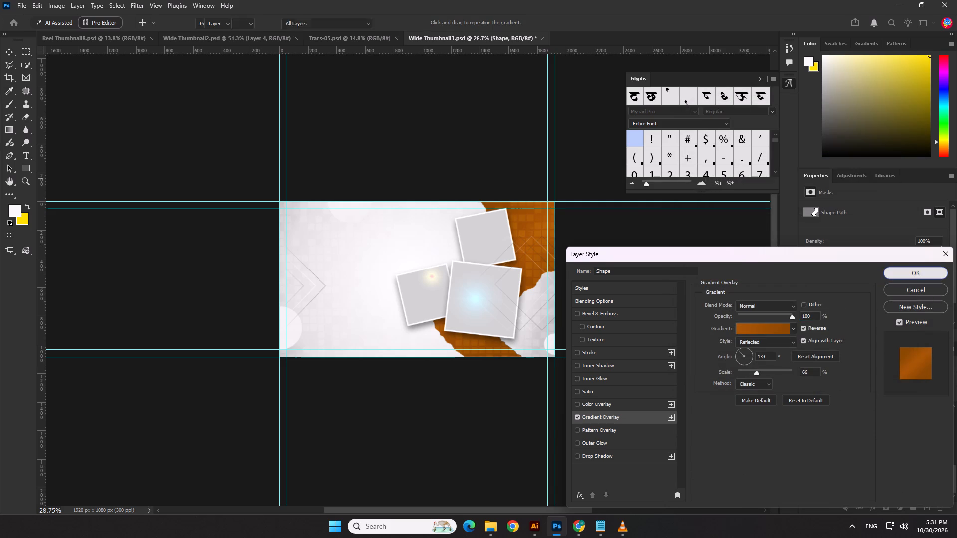
left_click(435, 471)
scroll(360, 283, "up", 3)
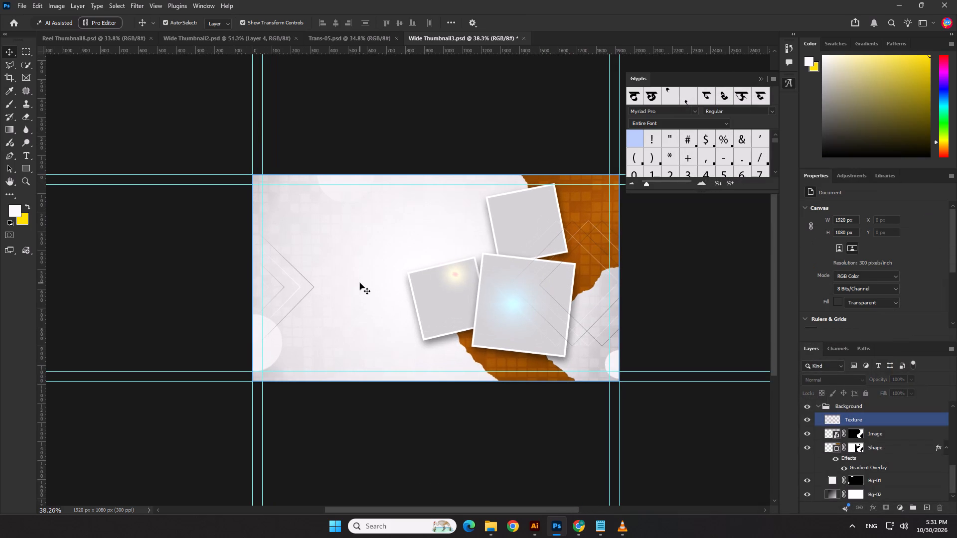
Switch to File Explorer and open the Downloads folder.
left_click(578, 530)
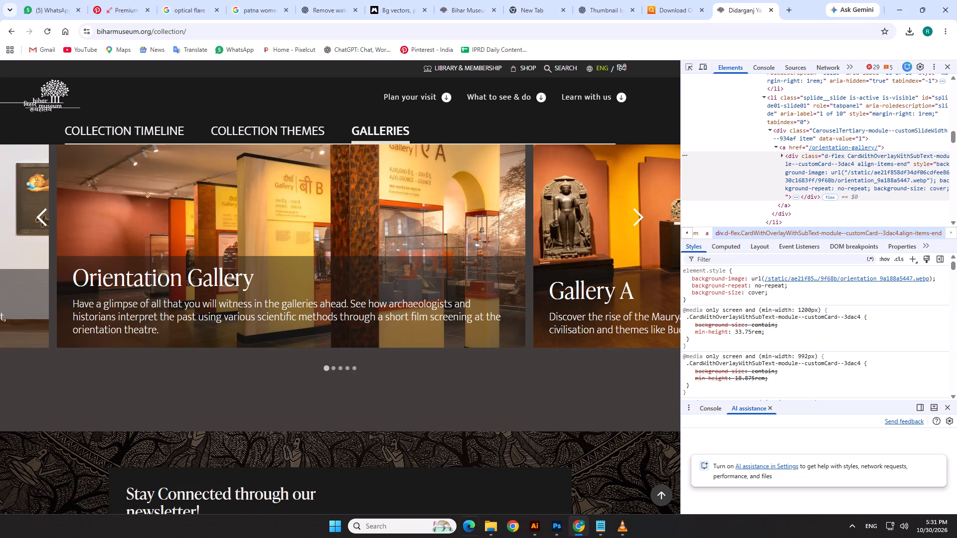
left_click(488, 527)
left_click(440, 473)
left_click(52, 141)
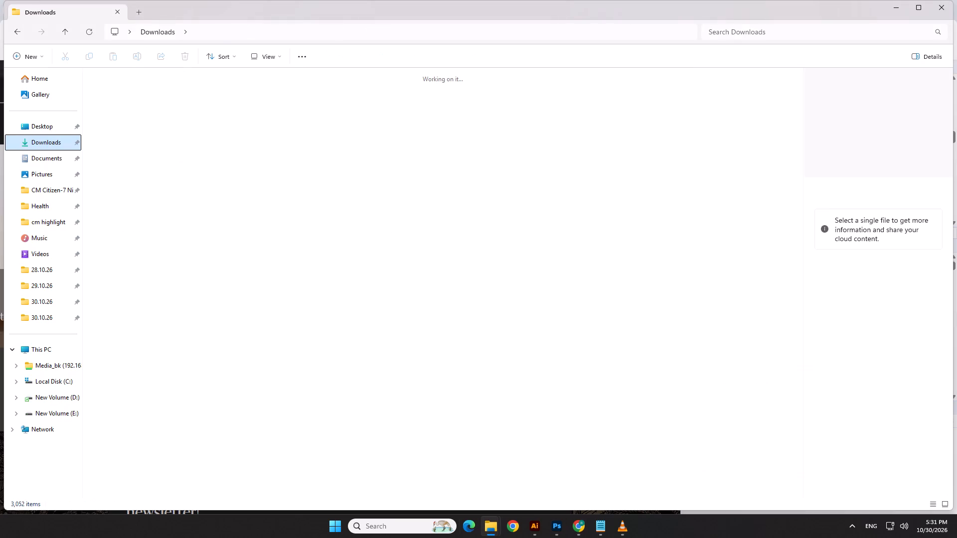
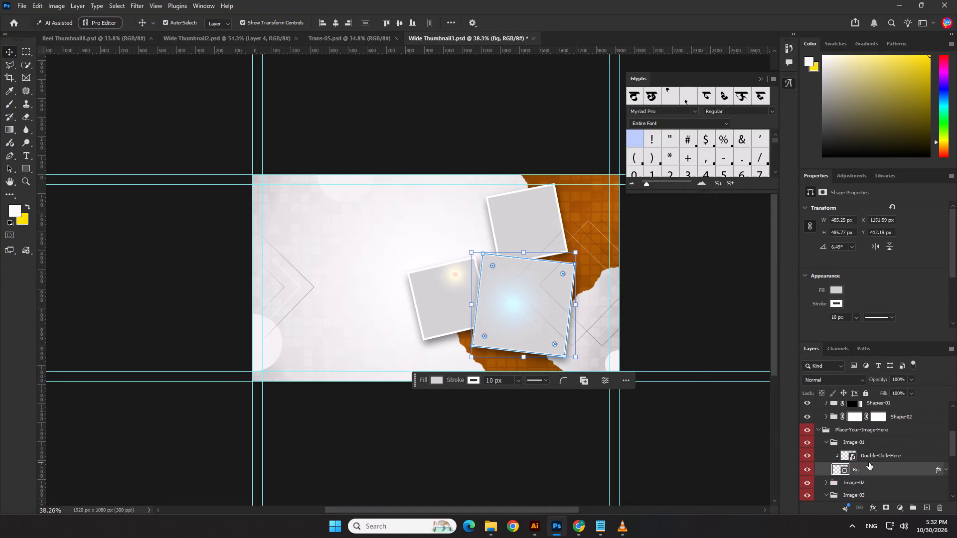
Paste the museum building photo clipped to the Image-01 frame and delete that group's Double-Click-Here placeholder layer.
key("ctrl+v")
left_click(869, 458)
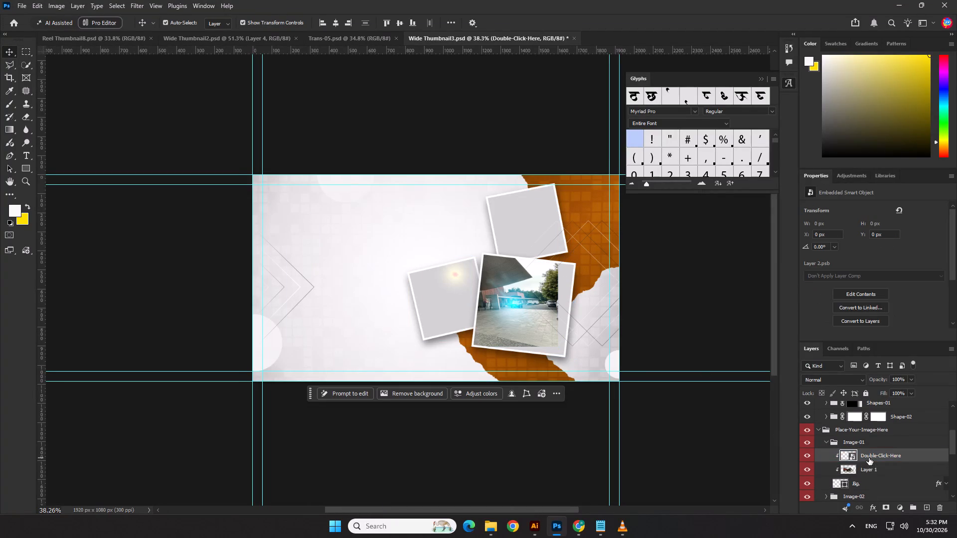
key("Delete")
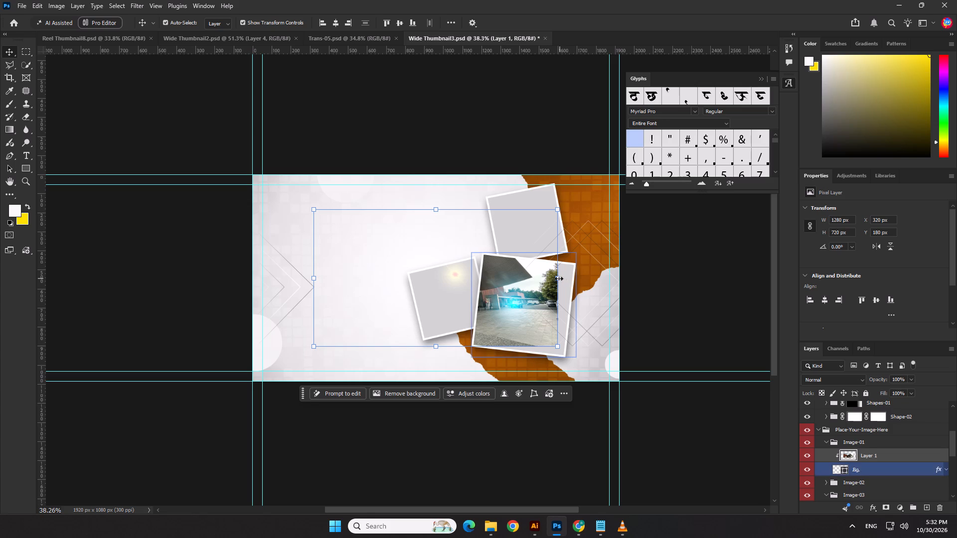
Scale down, move and rotate the museum building photo by about 7° so it fills the tilted Image-01 frame.
left_click_drag(559, 278, 476, 298)
left_click_drag(390, 280, 505, 310)
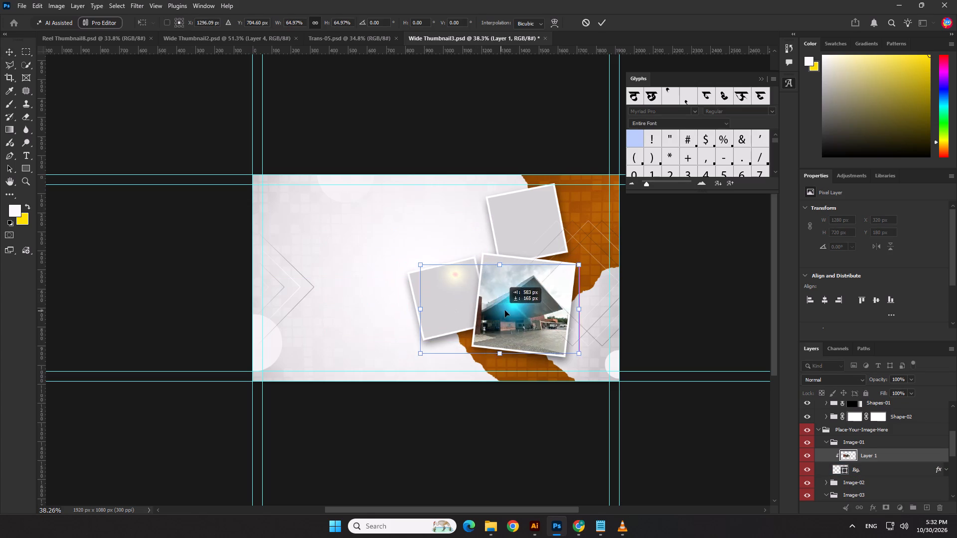
left_click_drag(505, 310, 508, 310)
left_click_drag(567, 239, 574, 247)
left_click_drag(517, 261, 522, 256)
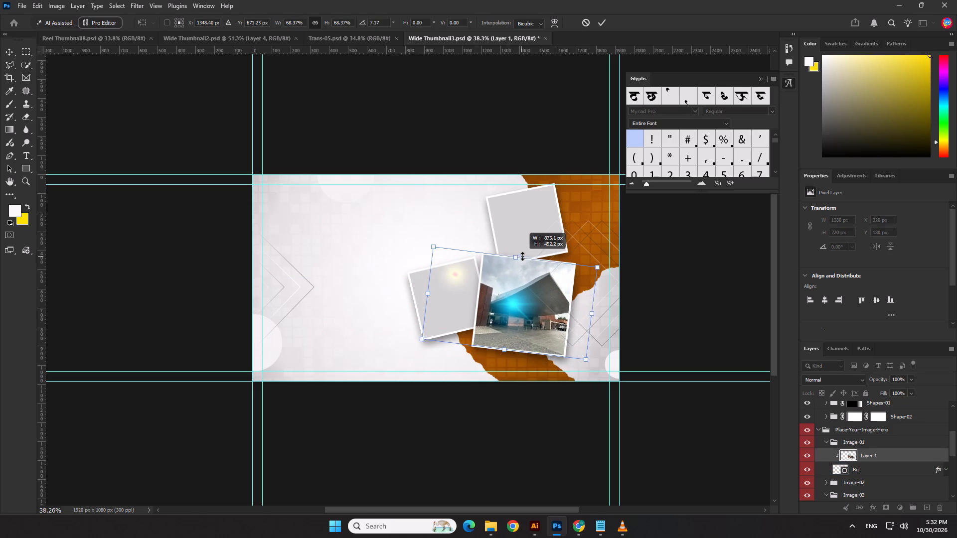
left_click_drag(522, 256, 526, 254)
key("shift+Left")
key("shift+Left")
key("Return")
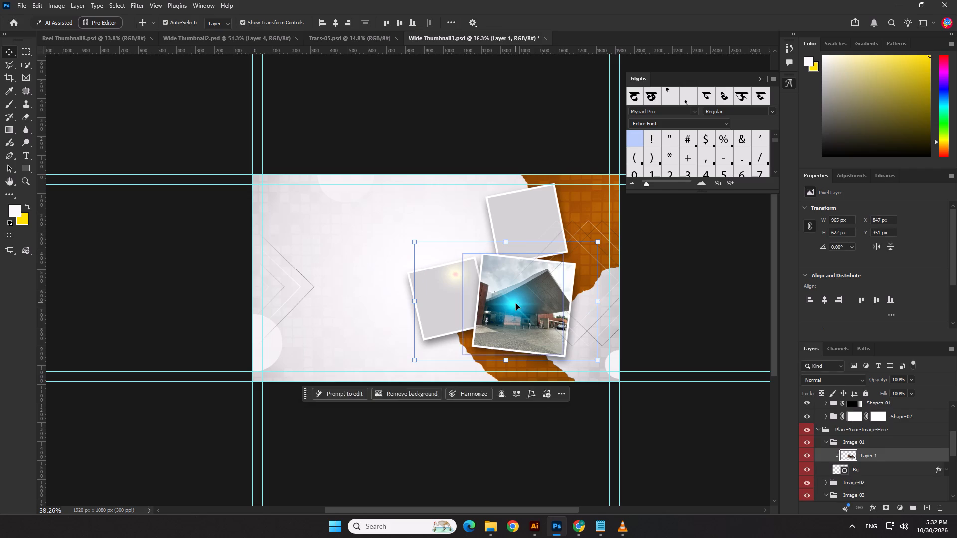
Delete the blue glow over the museum building photo and the yellow glow over the Image-02 frame.
left_click(515, 304)
key("Delete")
left_click(692, 311)
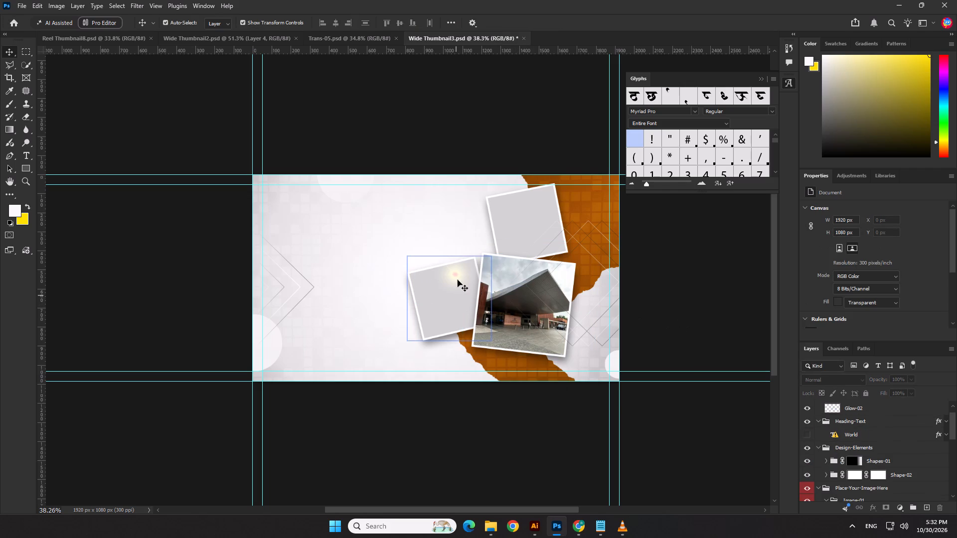
left_click(458, 273)
key("Delete")
Enlarge the museum building photo together with its Image-01 frame until the frame is about 557 px wide.
left_click(448, 296)
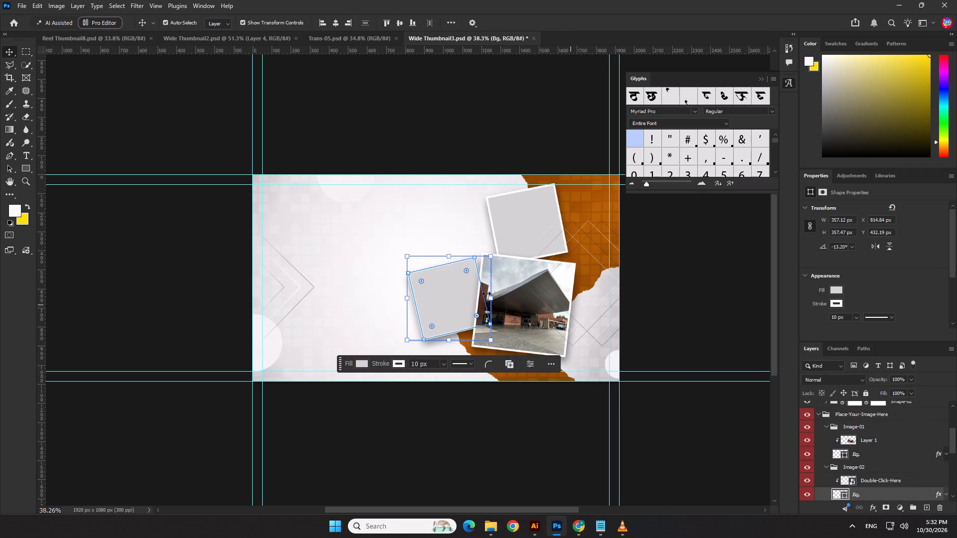
left_click(531, 326)
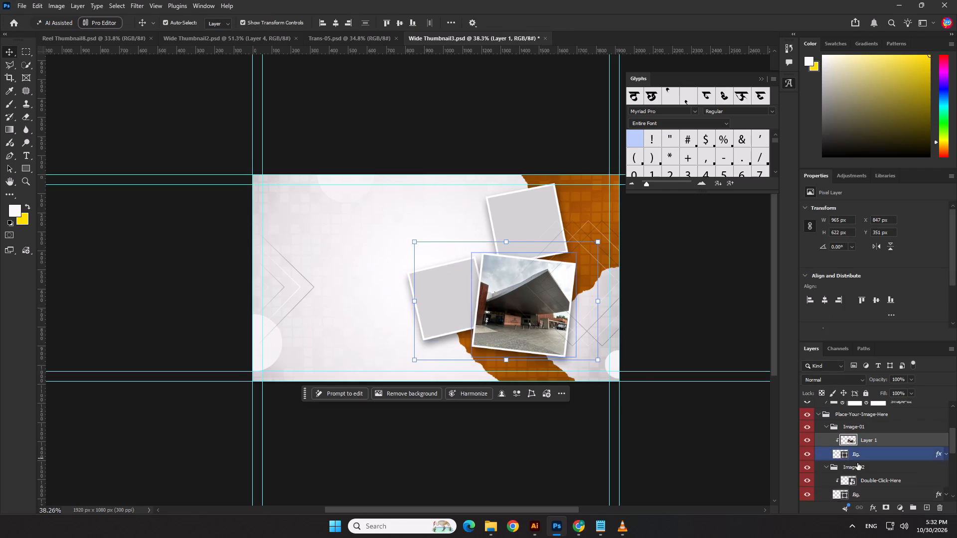
left_click(862, 452, "ctrl")
left_click_drag(597, 363, 605, 369)
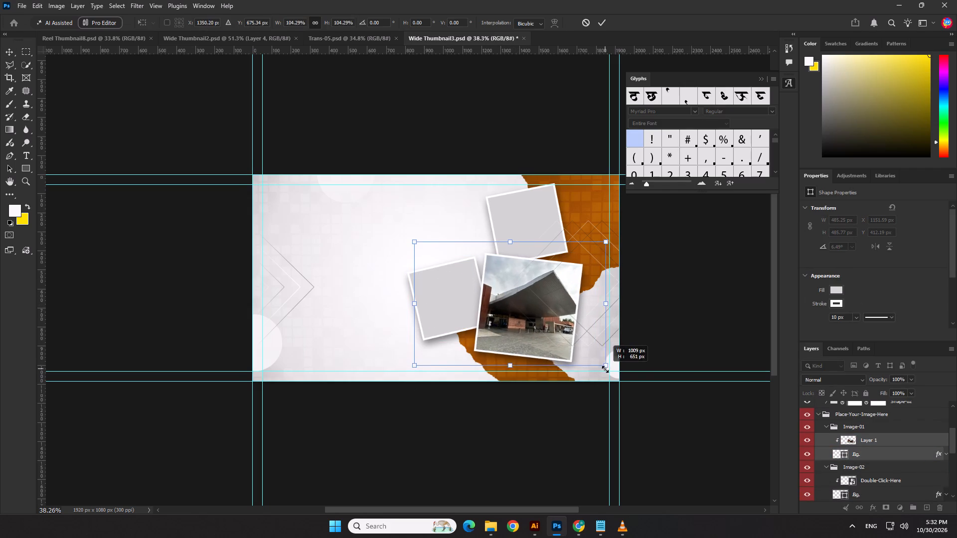
left_click_drag(605, 369, 609, 373)
left_click_drag(416, 244, 408, 244)
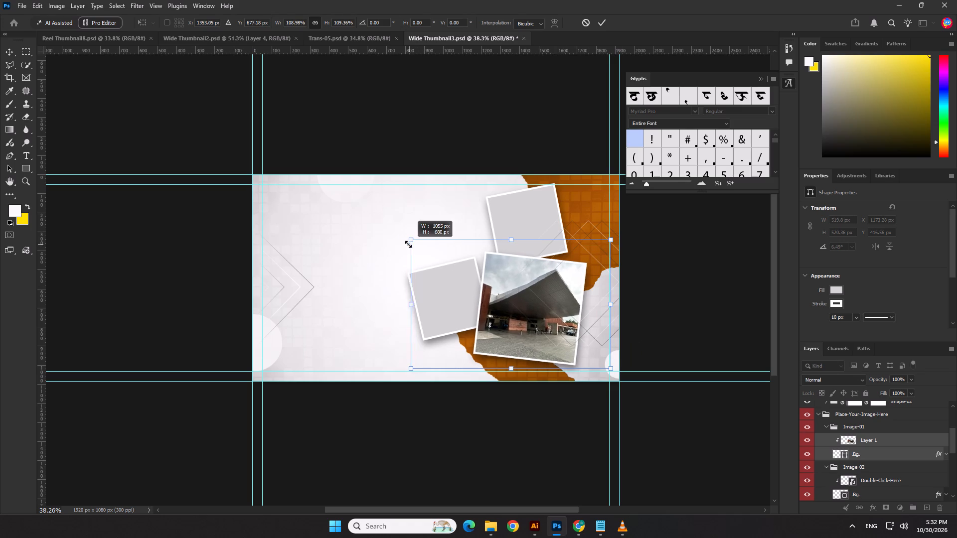
left_click_drag(408, 244, 396, 244)
key("Return")
left_click(665, 255)
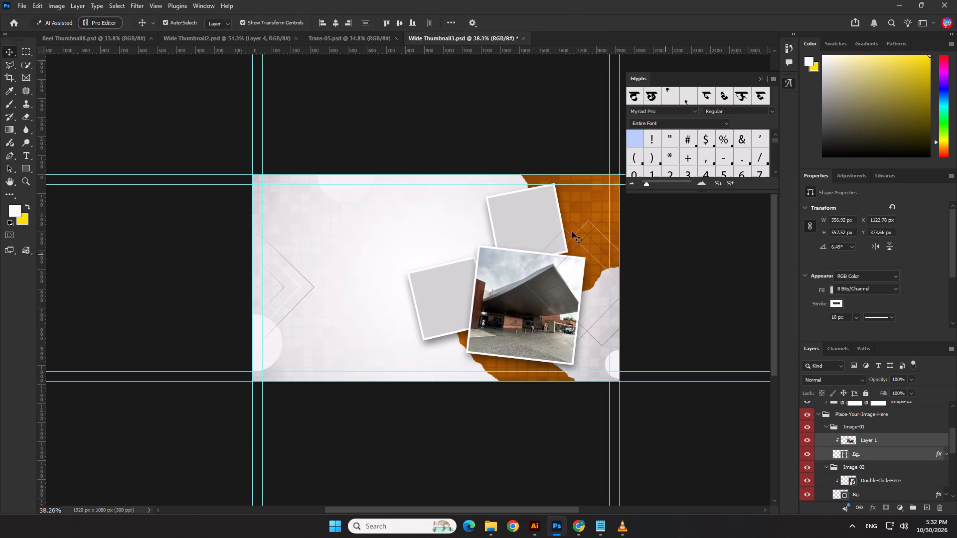
Shift the Image-03 frame toward the canvas's right edge and enlarge it to about 105%.
left_click(513, 211)
key("shift+Right")
key("shift+Right")
key("shift+Right")
key("shift+Right")
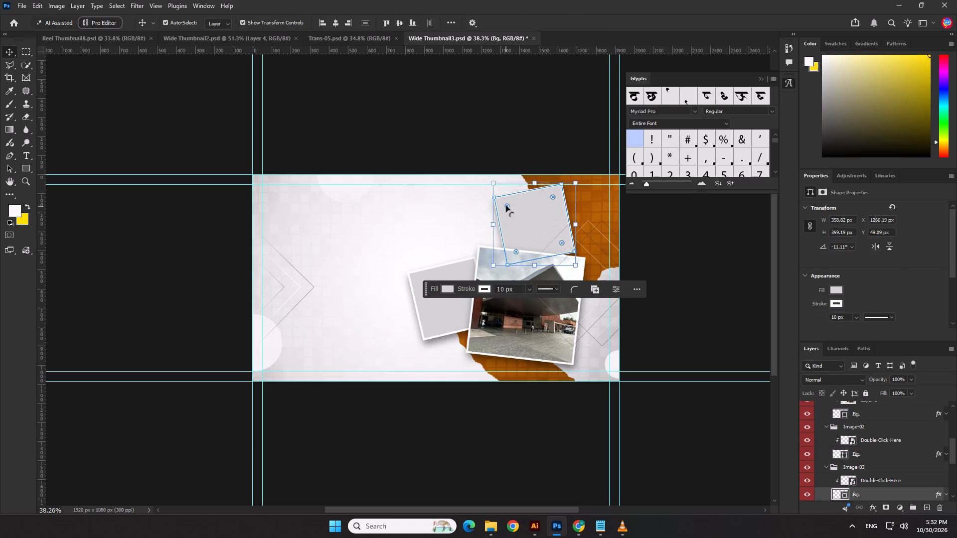
left_click_drag(495, 186, 487, 185)
key("Return")
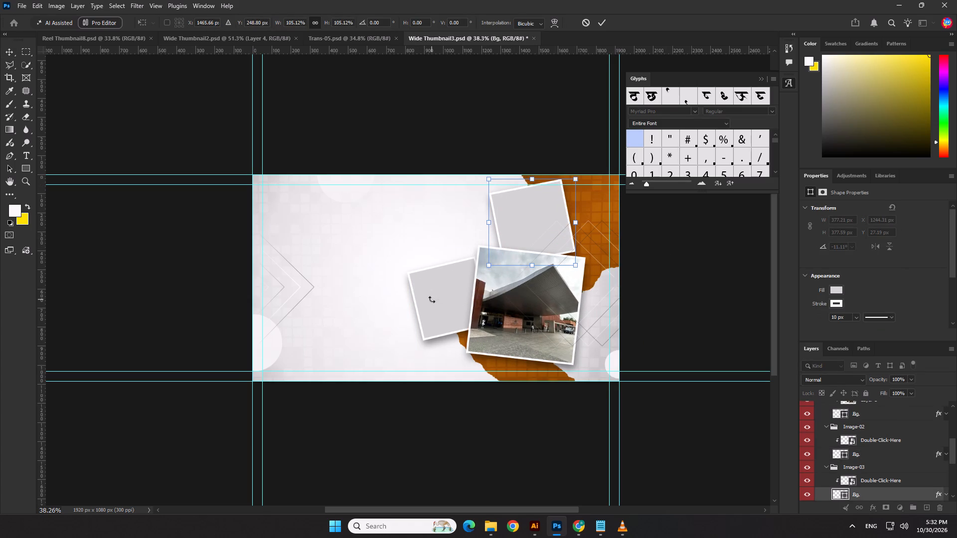
Enlarge the empty Image-02 frame to about 116% and nudge it slightly left and down beside the building photo.
left_click(432, 300)
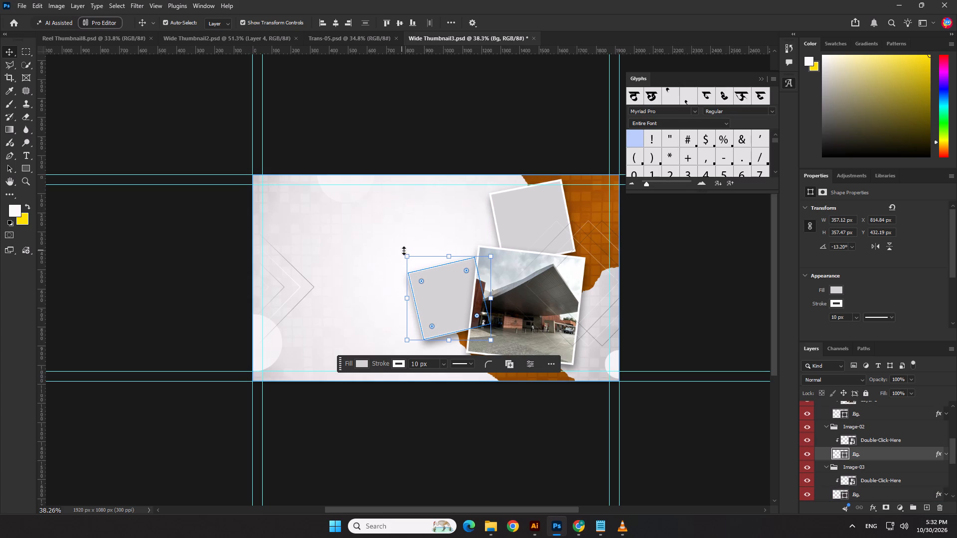
left_click_drag(407, 253, 388, 246)
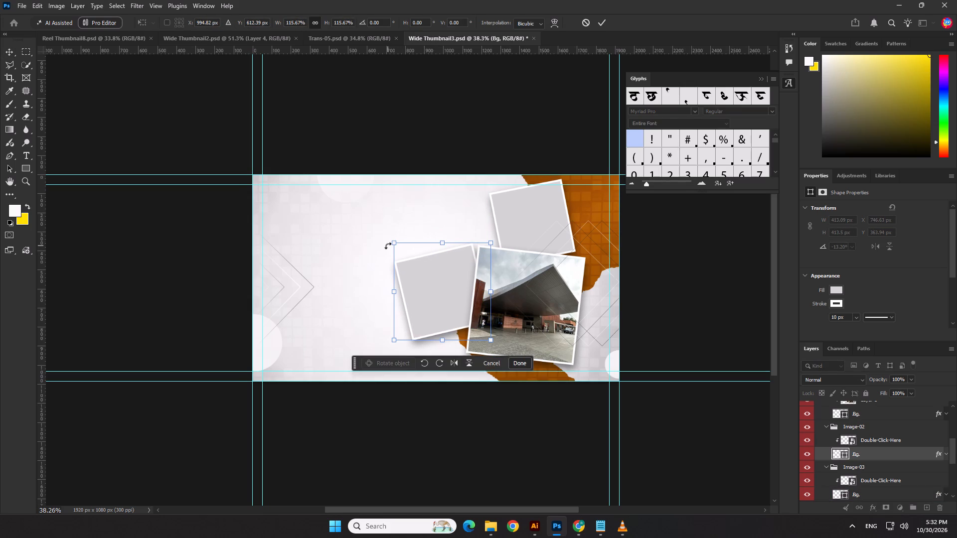
key("Left")
key("Left")
key("Down")
key("shift+Down")
key("shift+Down")
key("shift+Down")
key("shift+Left")
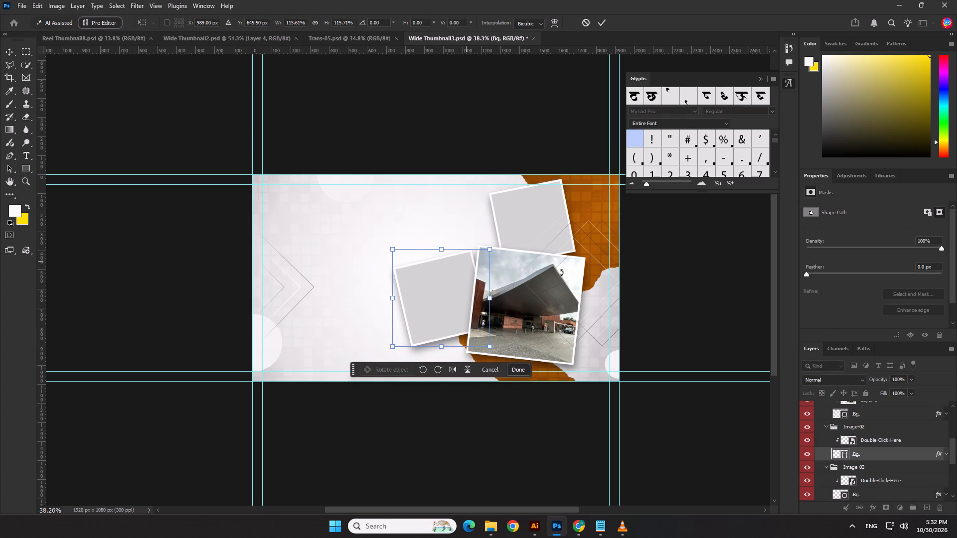
key("shift+Down")
key("shift+Down")
key("Return")
left_click(708, 297)
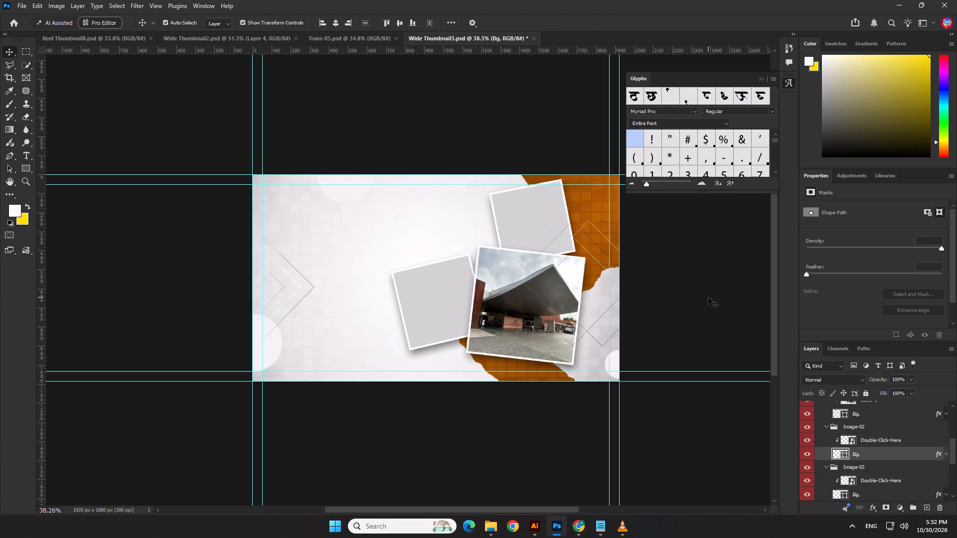
Nudge the Image-03 frame slightly down.
left_click(527, 211, "shift")
key("shift+Down")
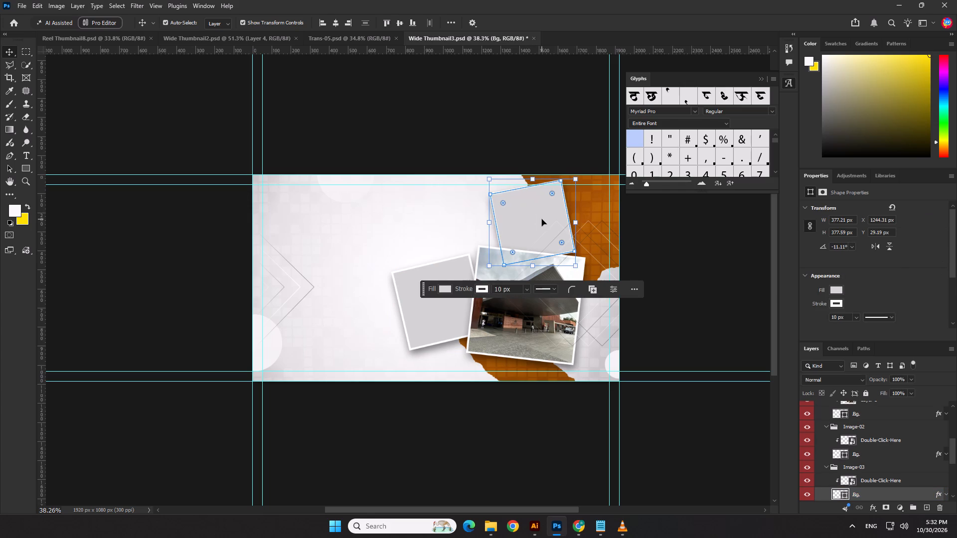
left_click(697, 253)
Place Historic_art_d76585a50f.webp from Downloads into Image-03, clip it to the frame, and delete the Double-Click-Here placeholder.
key("alt+Tab")
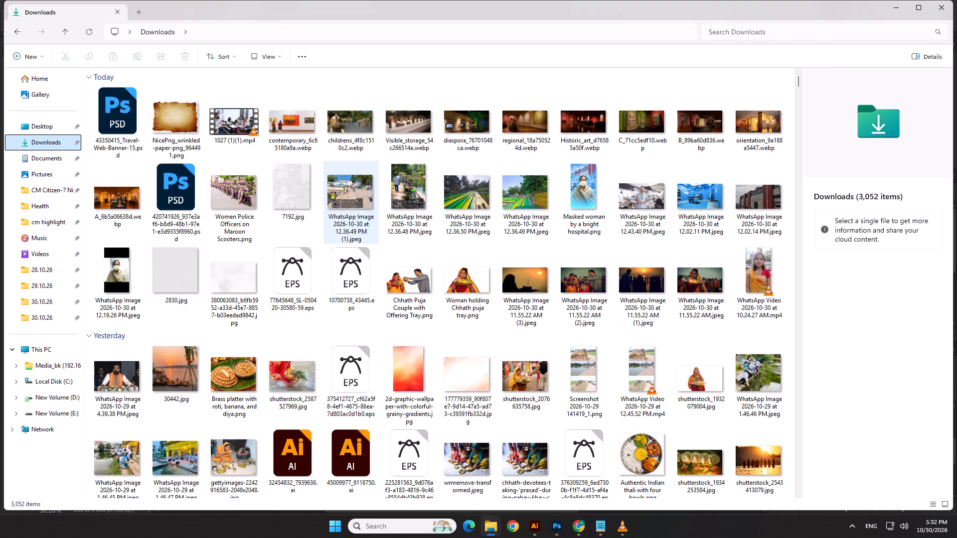
left_click(582, 129)
key("alt+Tab")
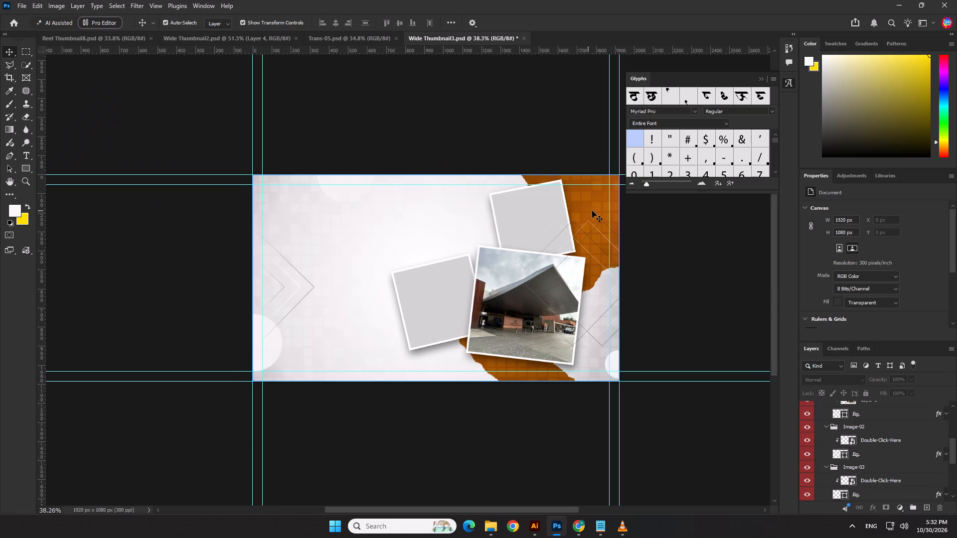
left_click(554, 214)
key("alt+Tab")
left_click_drag(581, 134, 574, 234)
key("alt+Tab")
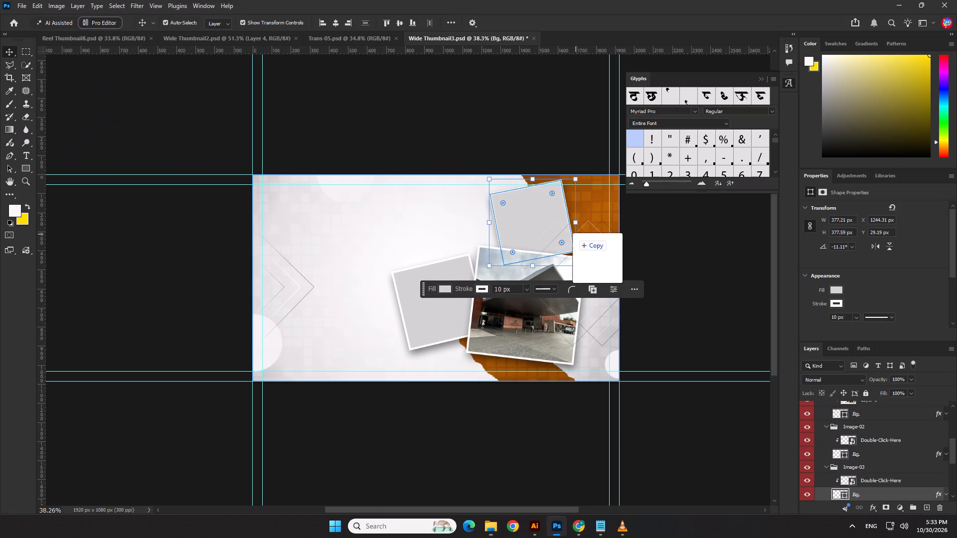
left_click_drag(574, 234, 546, 225)
scroll(899, 461, "down", 3)
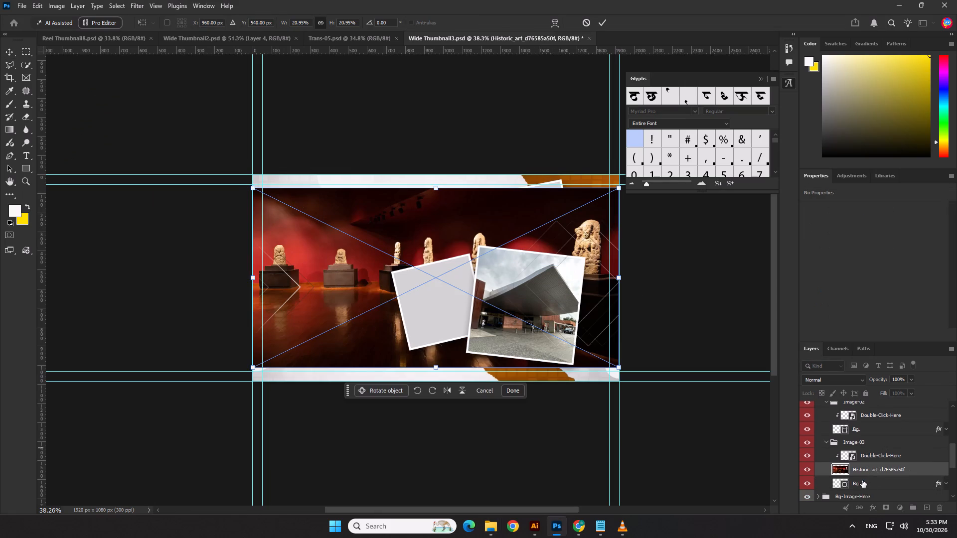
left_click(861, 466, "alt")
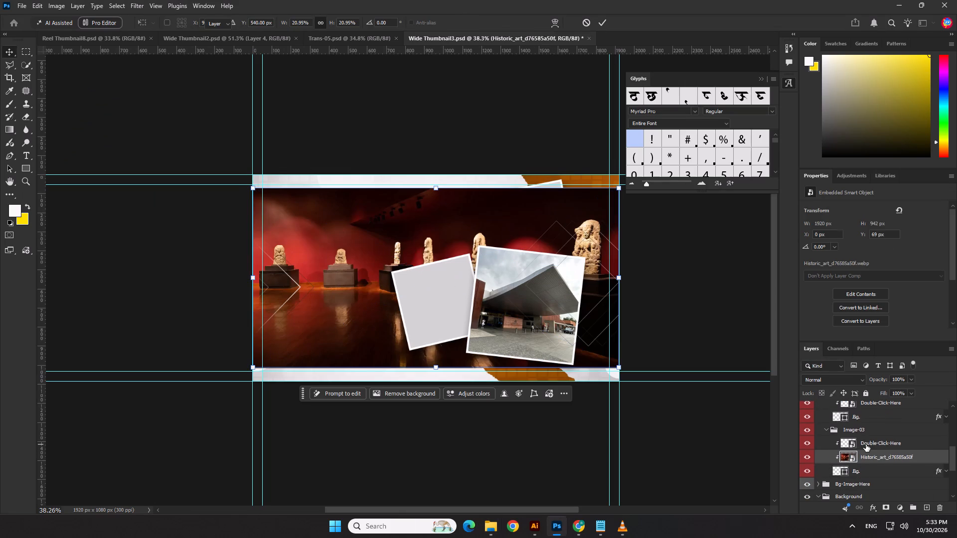
left_click(865, 444)
key("Delete")
Scale down, rotate by about -12° and position the Historic_art image so the red gallery statues fill the Image-03 frame.
left_click_drag(435, 186, 437, 208)
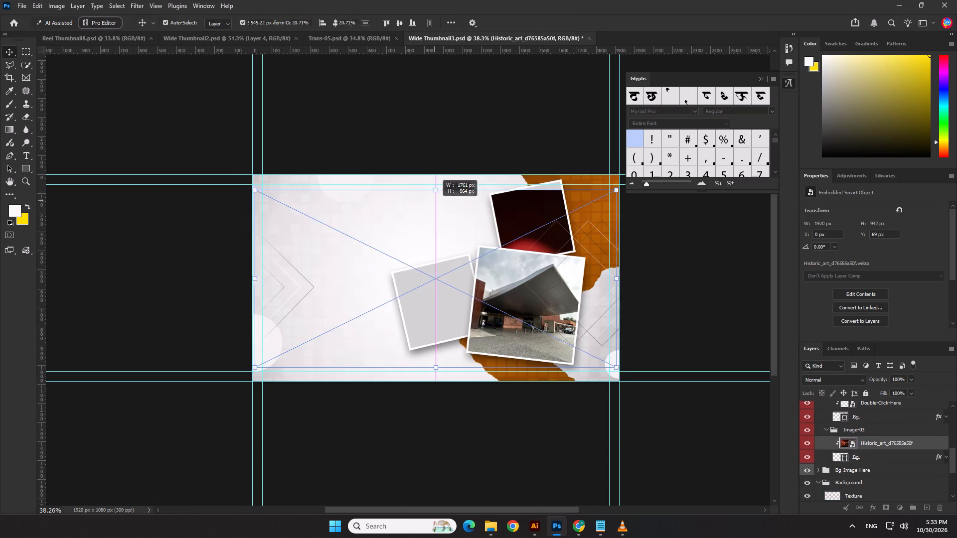
left_click_drag(437, 208, 442, 322)
left_click_drag(447, 343, 542, 213)
scroll(561, 223, "up", 2)
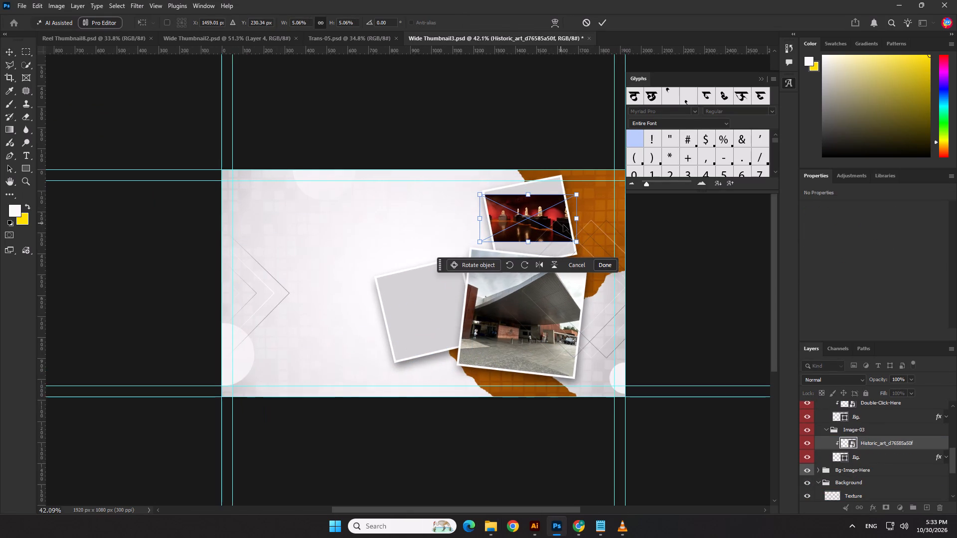
left_click_drag(528, 245, 538, 272)
left_click_drag(642, 244, 650, 219)
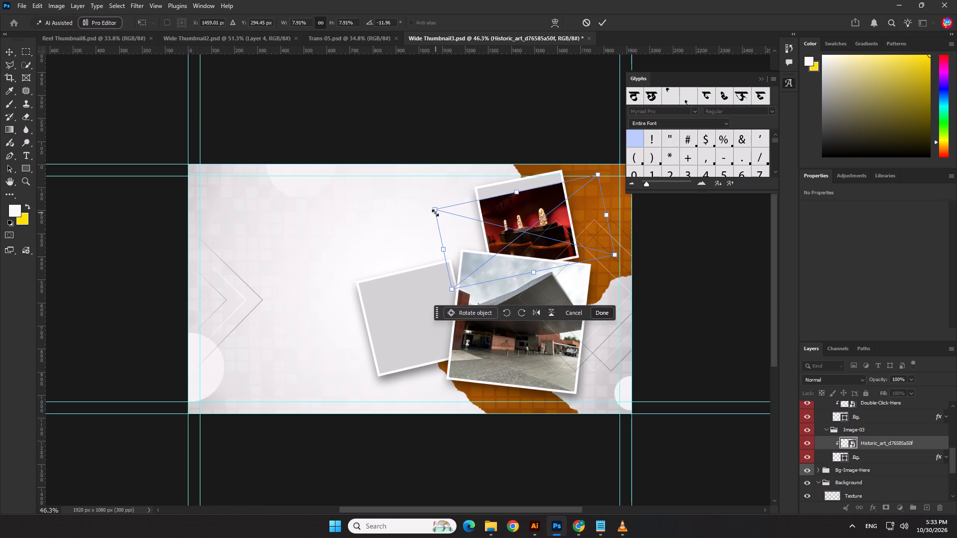
left_click_drag(435, 213, 418, 193)
left_click_drag(520, 229, 491, 238)
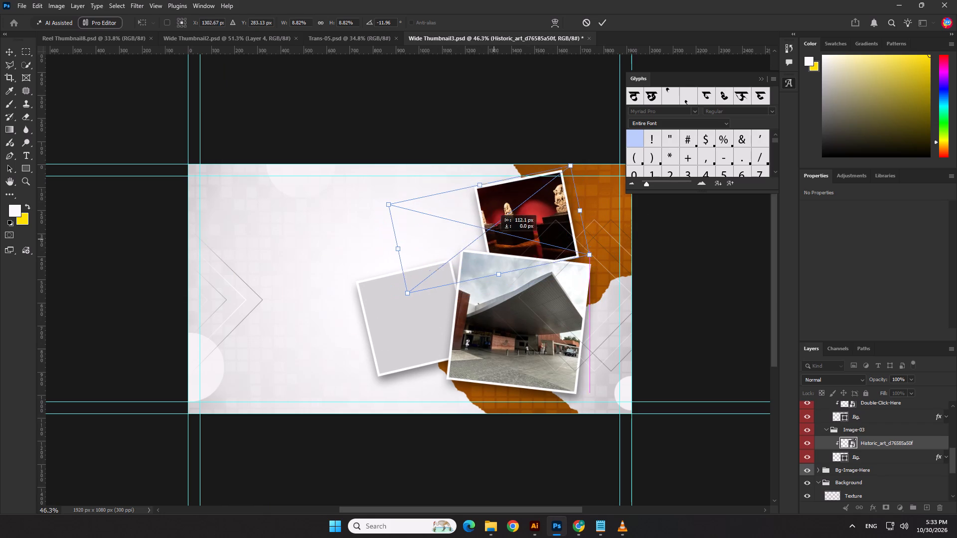
left_click_drag(491, 238, 530, 225)
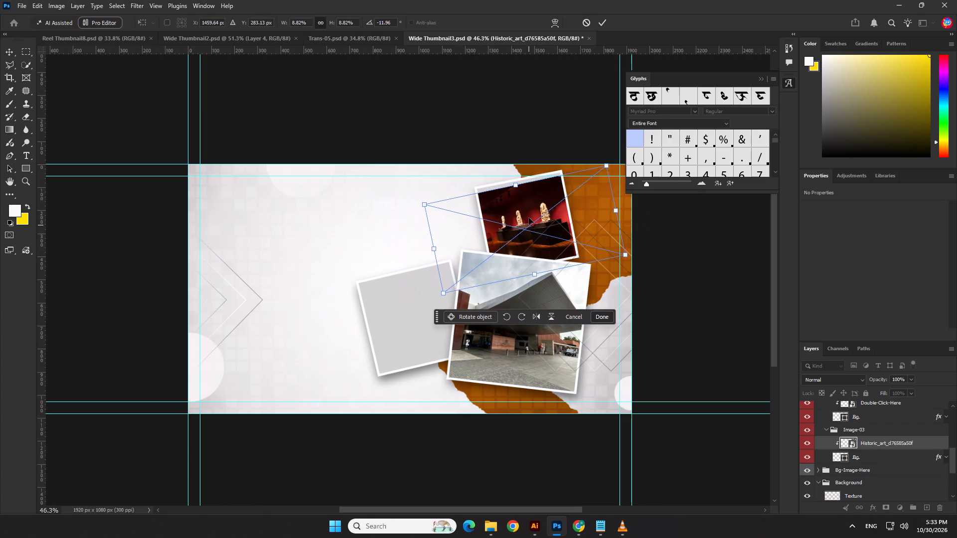
scroll(529, 210, "up", 2)
left_click_drag(514, 178, 516, 149)
left_click_drag(521, 190, 521, 200)
key("Return")
scroll(535, 228, "down", 8)
left_click(679, 311)
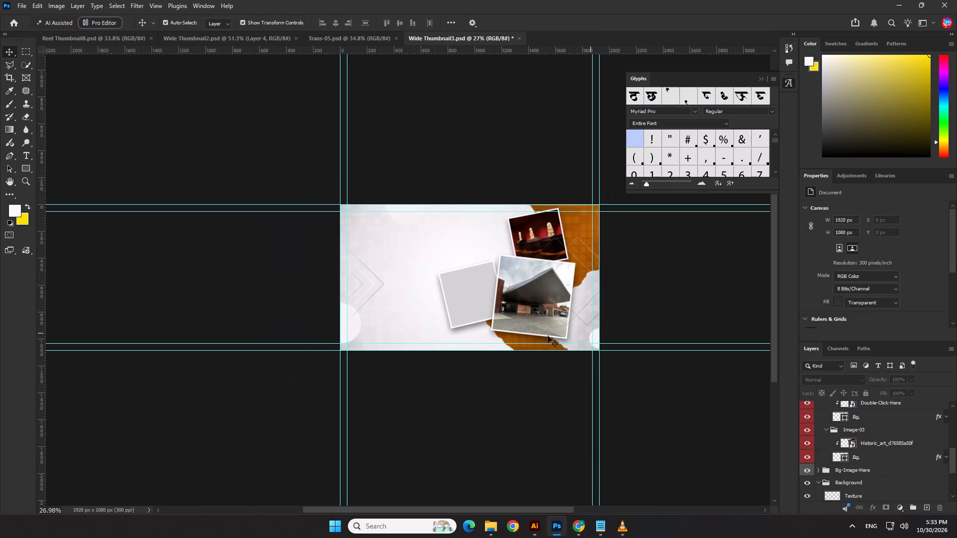
Place A_6b5a06638d.webp from Downloads into Image-02, clip it to the frame, and delete the Double-Click-Here placeholder.
left_click(481, 306)
key("alt+Tab")
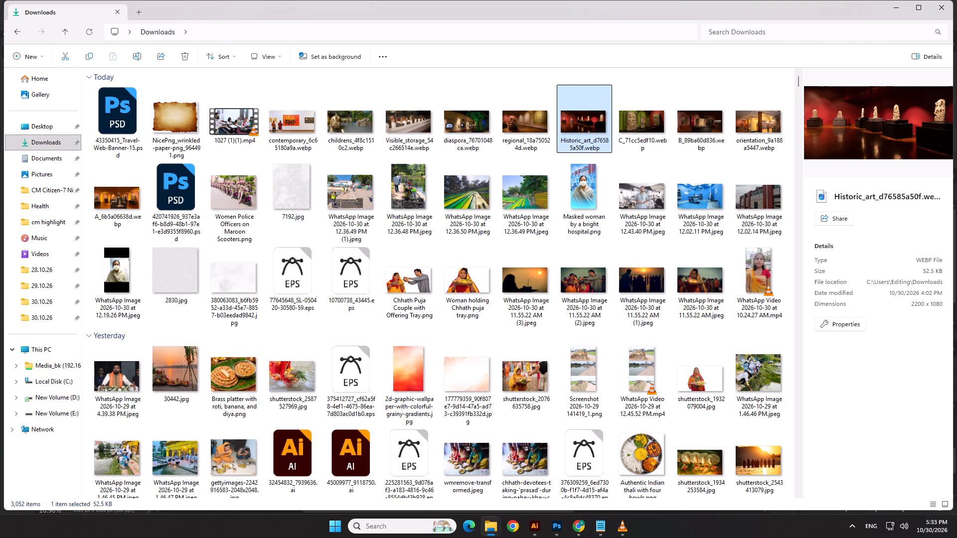
left_click(121, 199)
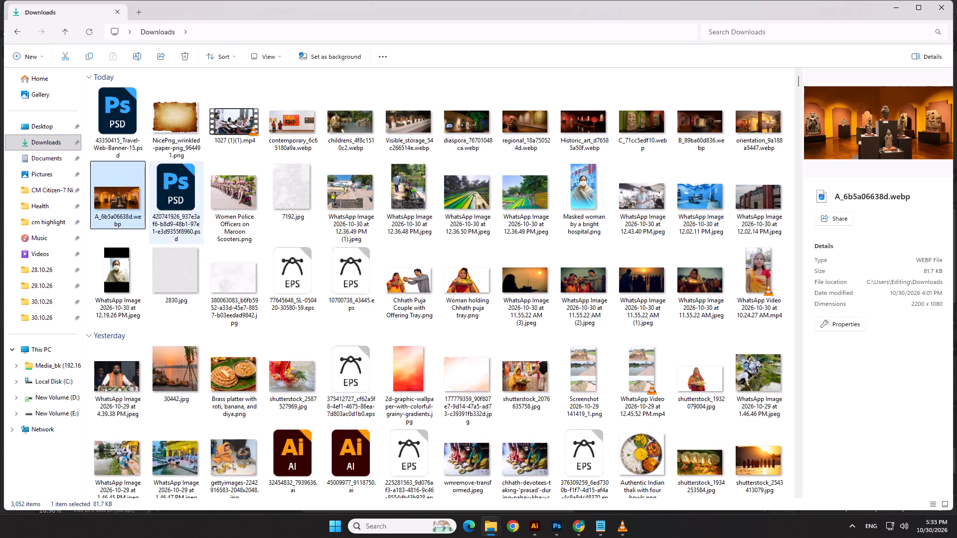
key("alt+Tab")
left_click(468, 291)
key("alt+Tab")
left_click_drag(110, 198, 212, 293)
key("alt+Tab")
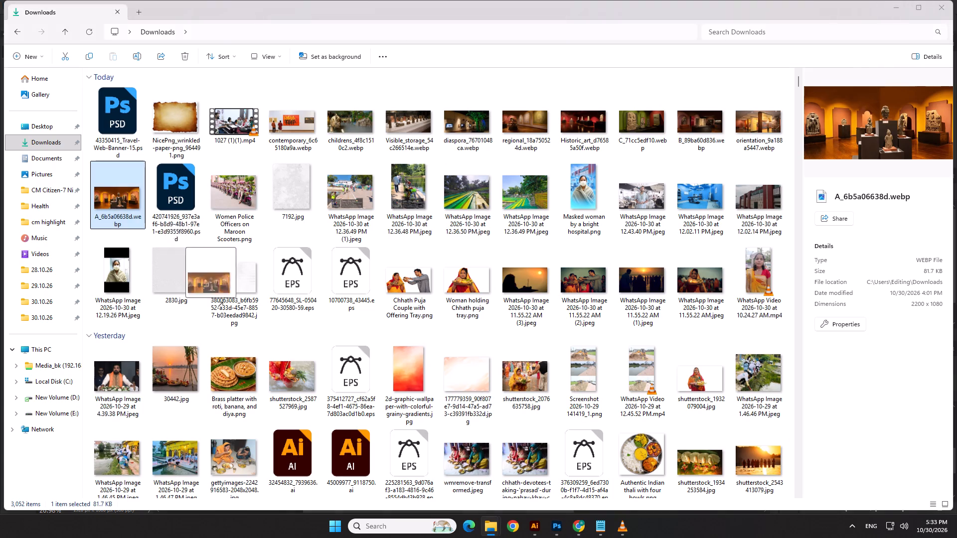
left_click_drag(212, 293, 475, 299)
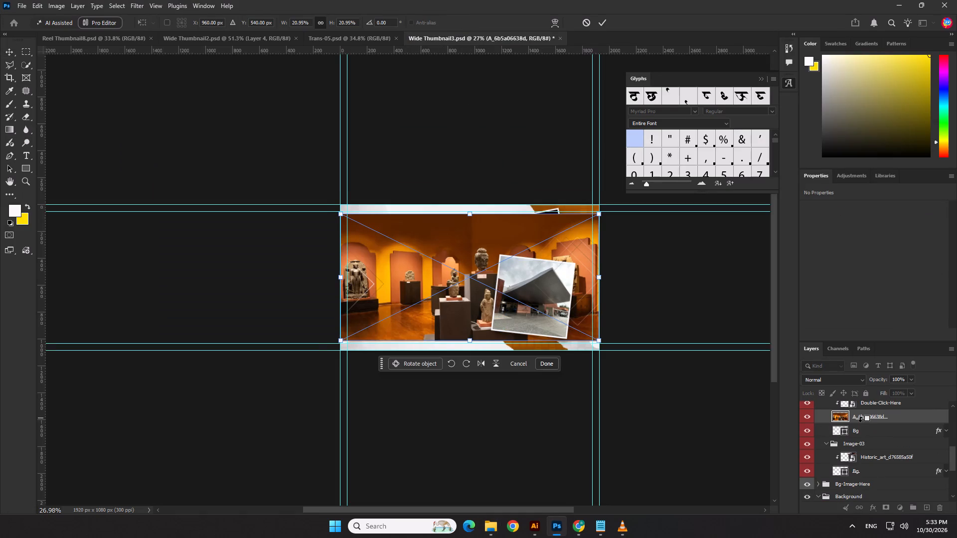
left_click(860, 421, "alt")
left_click(871, 410)
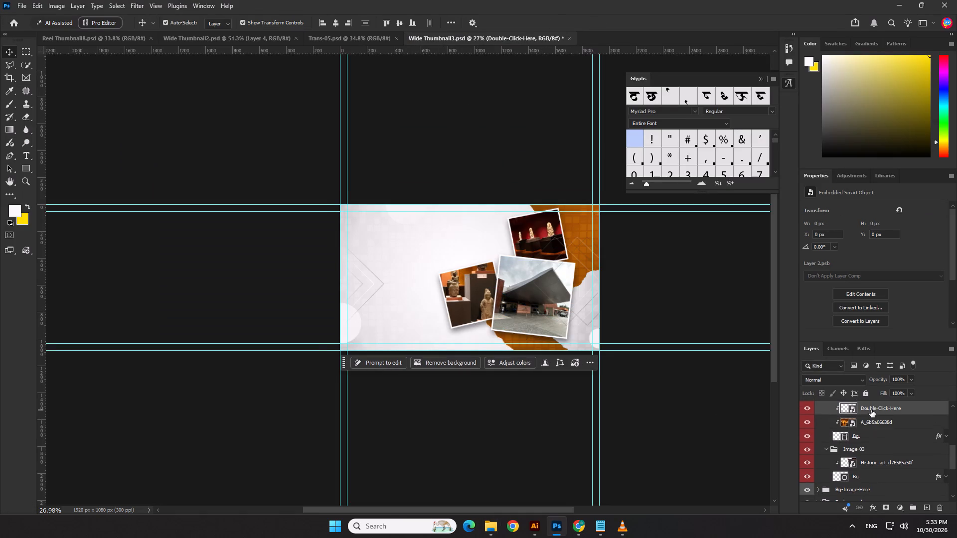
key("Delete")
Scale the A_6b5a06638d image to about 11.5%, rotate it about -13° and position its statues to fill the Image-02 frame.
left_click_drag(470, 213, 479, 277)
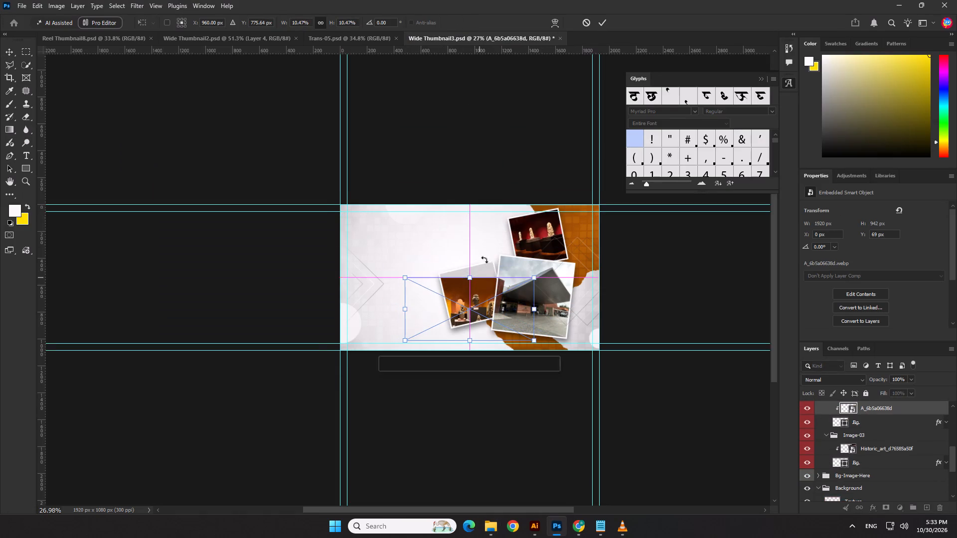
left_click_drag(488, 244, 471, 252)
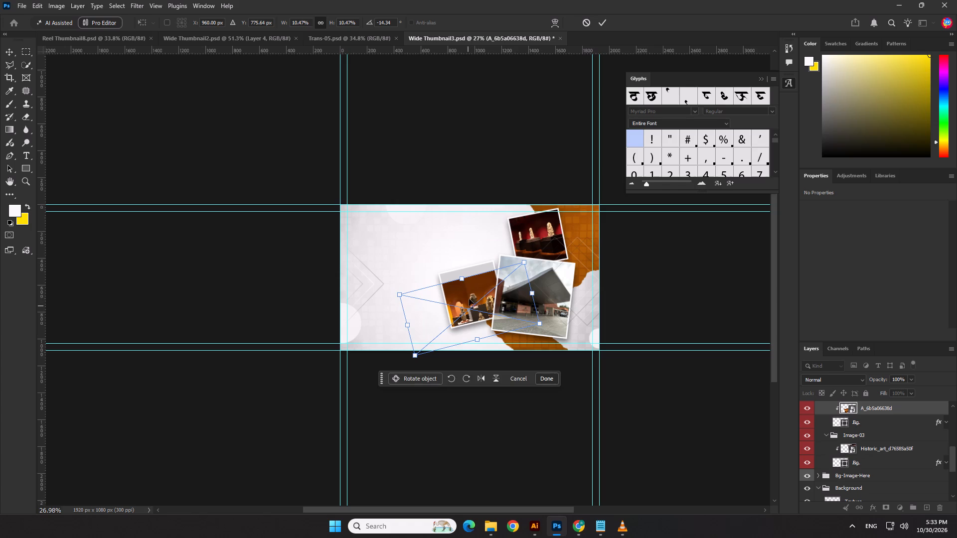
left_click_drag(469, 296, 463, 279)
scroll(473, 282, "up", 3)
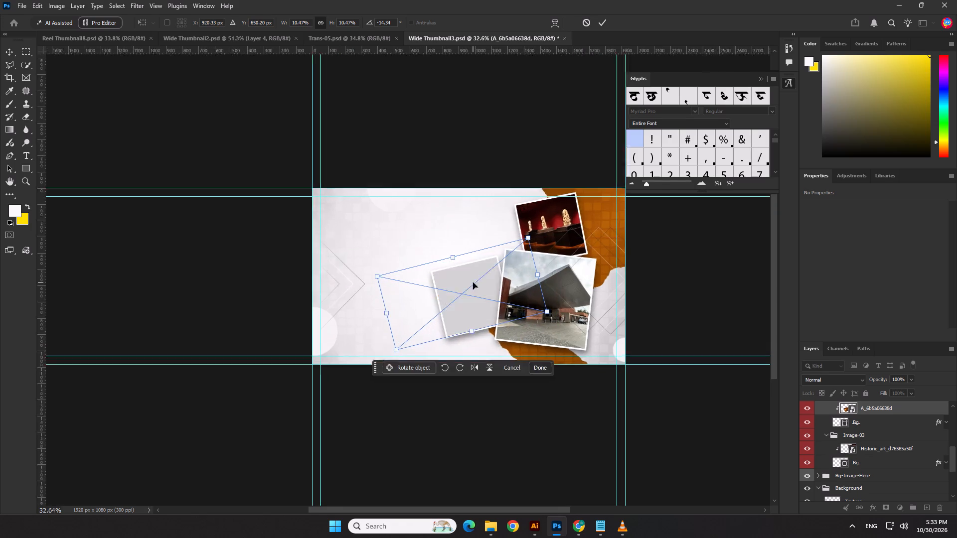
scroll(473, 282, "up", 5)
left_click_drag(519, 216, 519, 214)
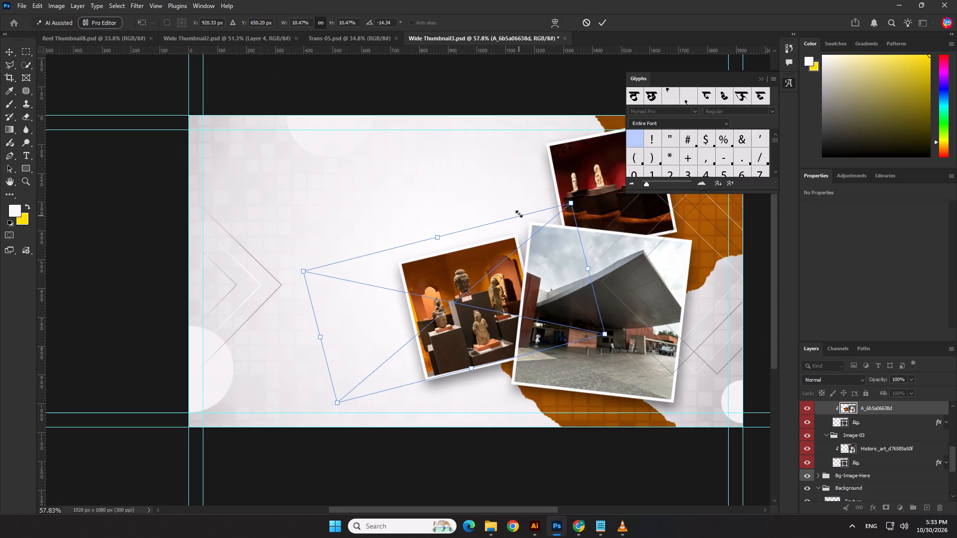
left_click_drag(519, 214, 521, 200)
left_click_drag(545, 177, 550, 175)
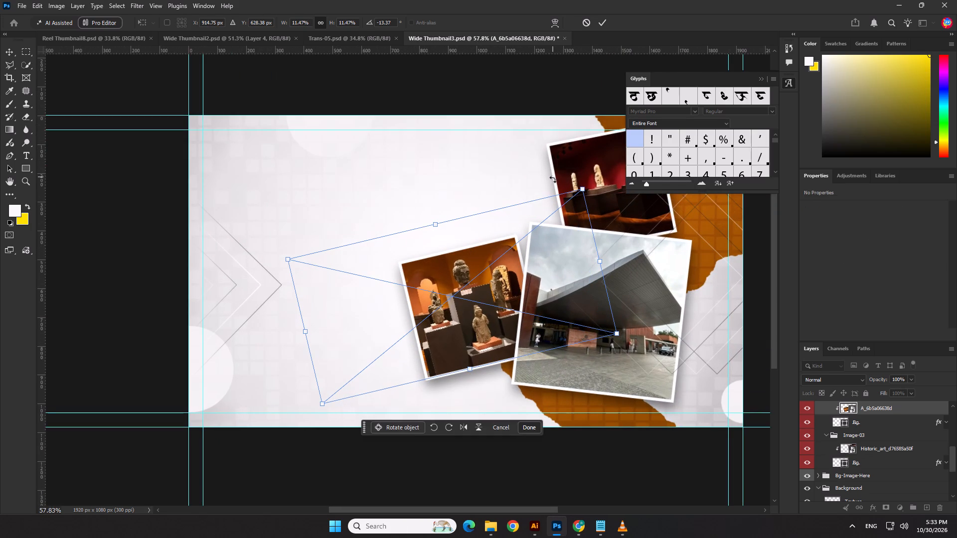
key("Return")
left_click(144, 249)
Check the overall thumbnail composition with all three photos placed and save the document.
scroll(212, 277, "down", 7)
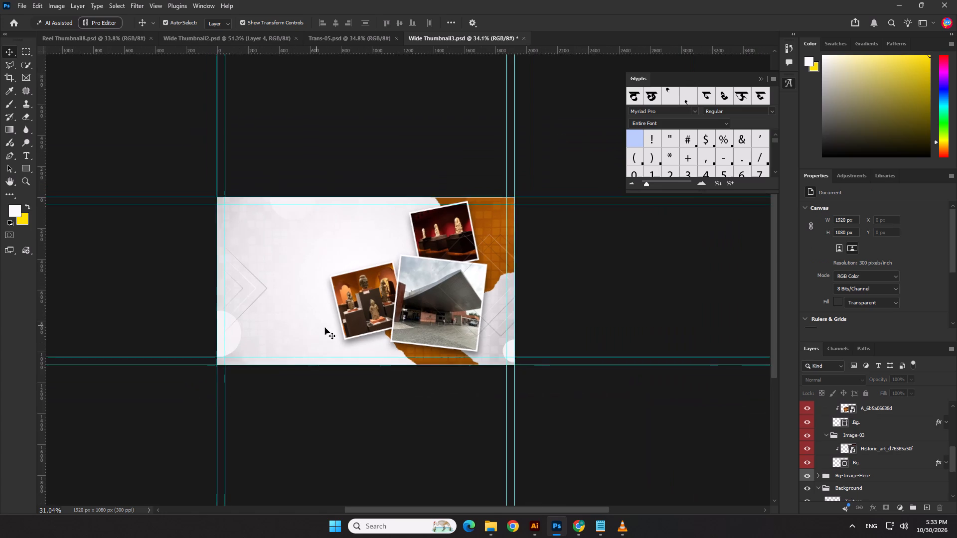
left_click(591, 425)
scroll(590, 407, "down", 5)
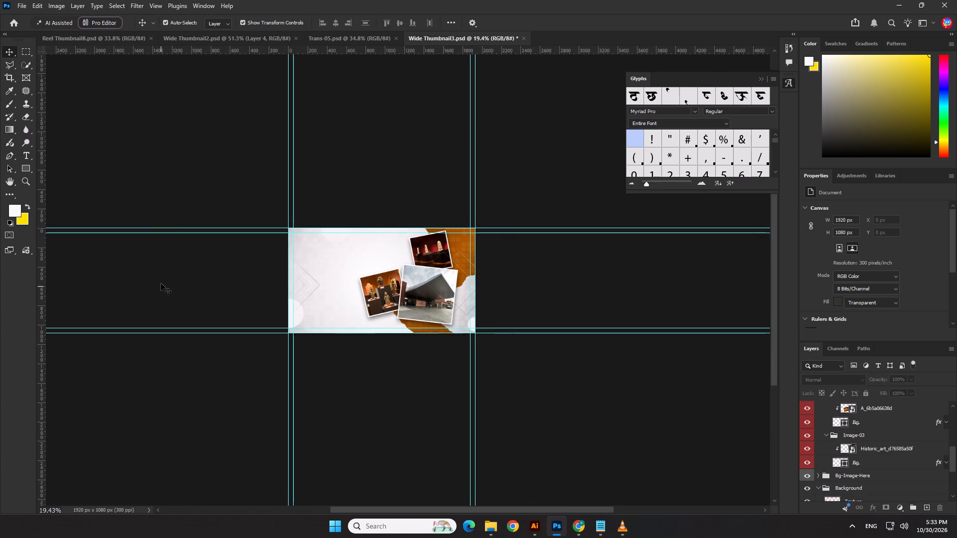
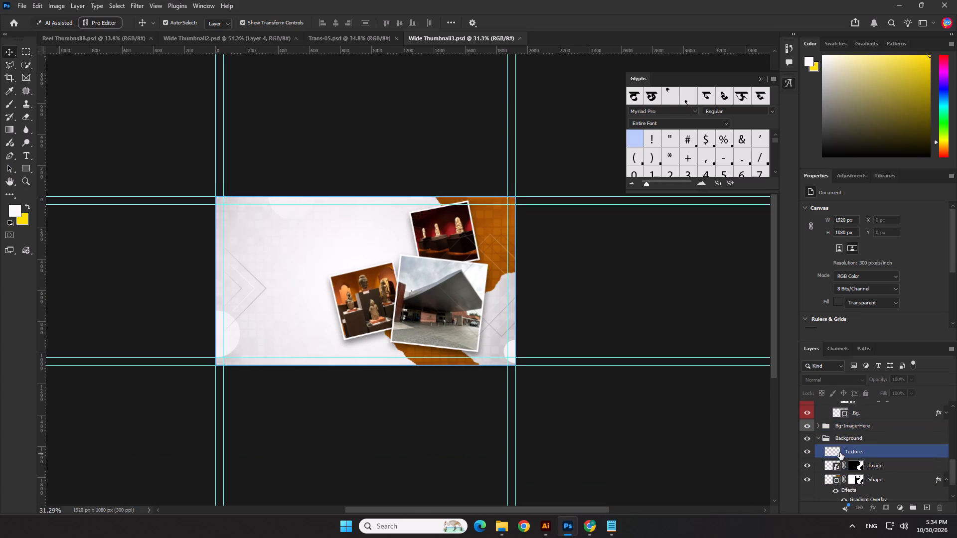
scroll(840, 452, "down", 8)
scroll(841, 455, "up", 11)
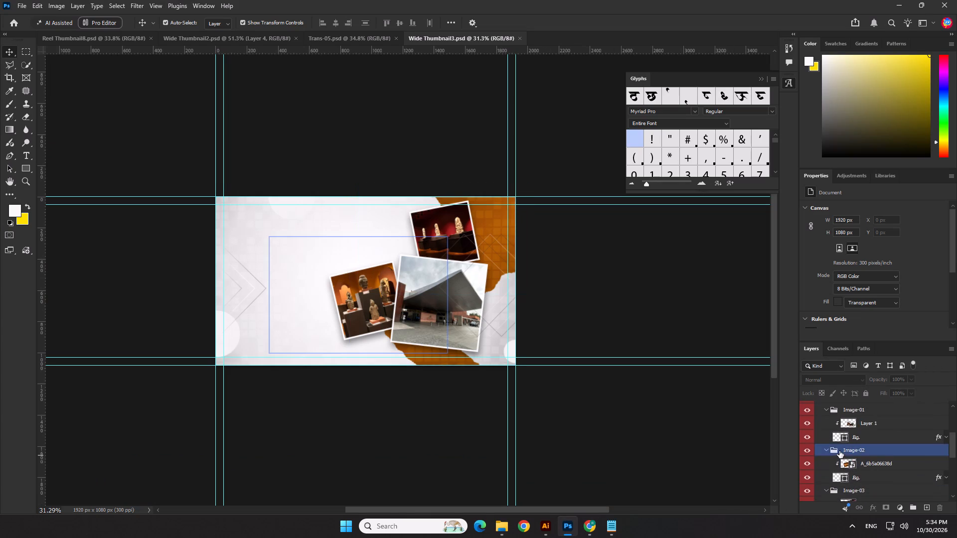
scroll(839, 451, "up", 7)
left_click(842, 433)
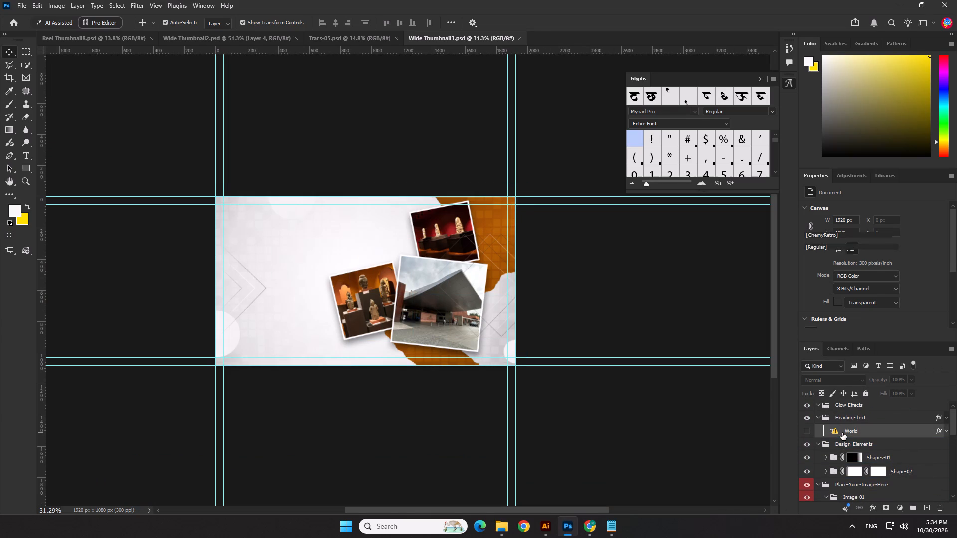
left_click(803, 408)
left_click(803, 408)
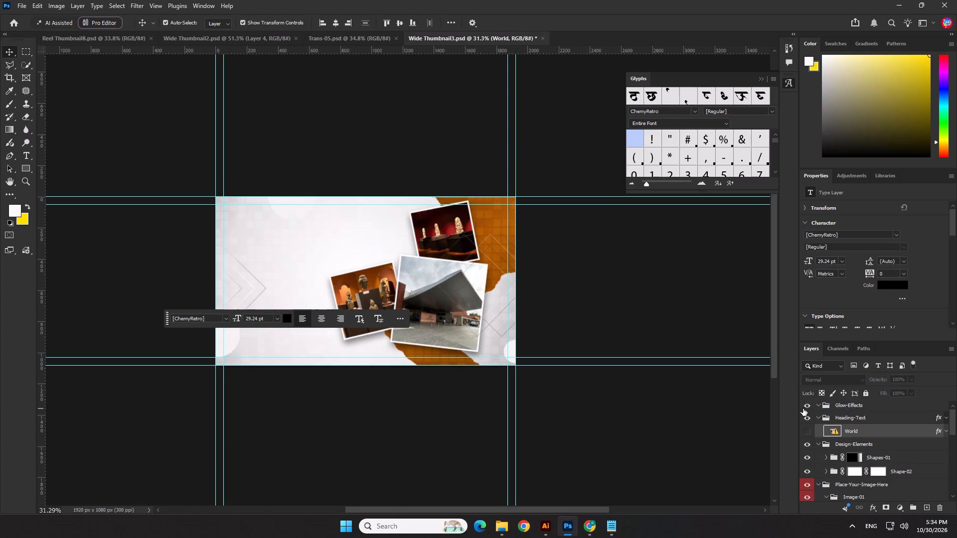
left_click(803, 408)
Add a text layer in the canvas's empty upper-left area reading बिहार की धरोहर, copied from the Thumbnail notes in Notepad.
left_click(26, 159)
left_click(249, 244)
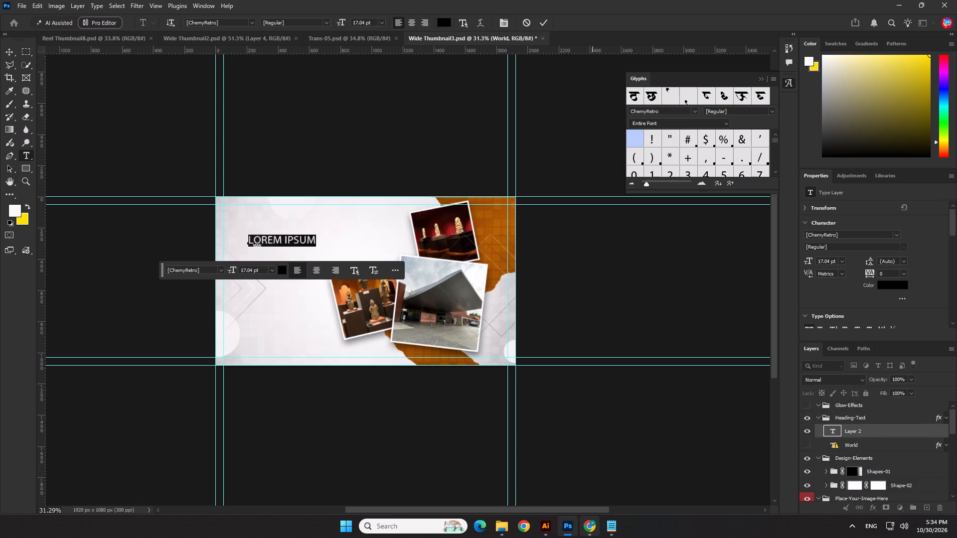
left_click(614, 528)
left_click(102, 455)
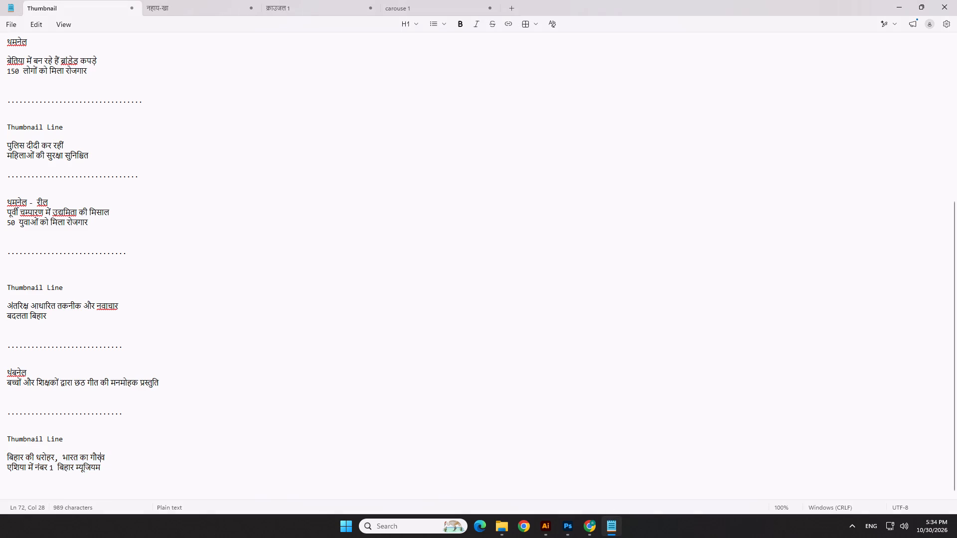
left_click_drag(53, 459, 1, 461)
key("ctrl+c")
key("ctrl+c")
key("alt+Tab")
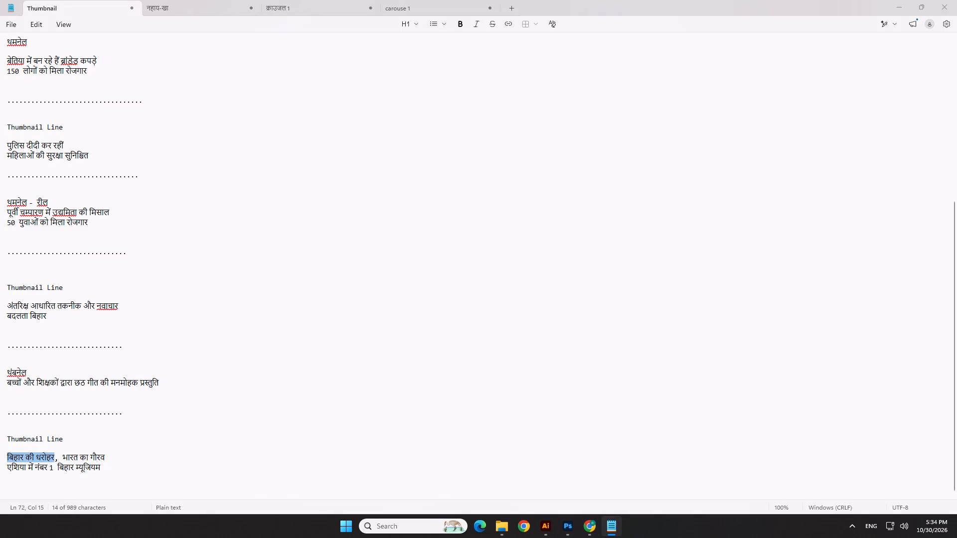
key("ctrl+v")
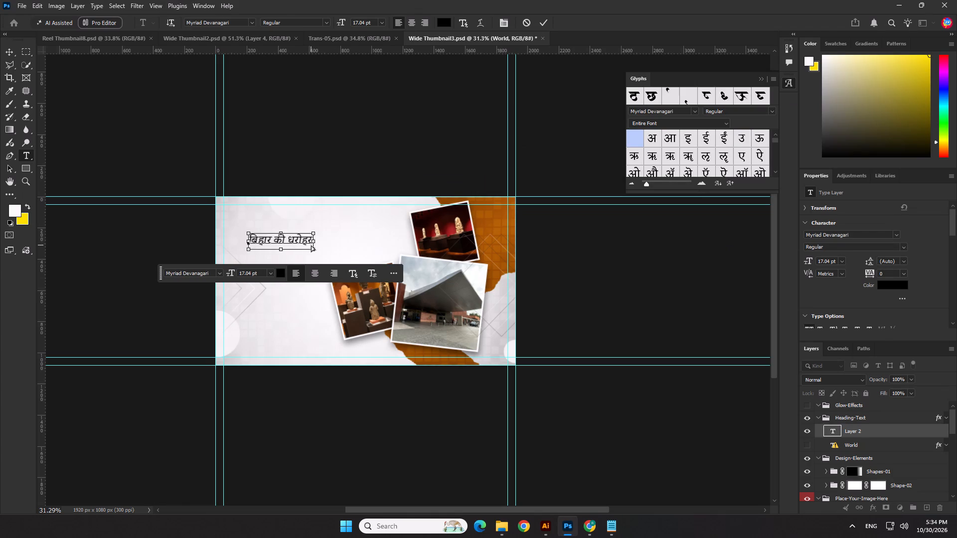
Set the बिहार की धरोहर text to Anek Devanagari SemiBold and remove its trailing character.
key("ctrl+a")
left_click(859, 232)
type("anek")
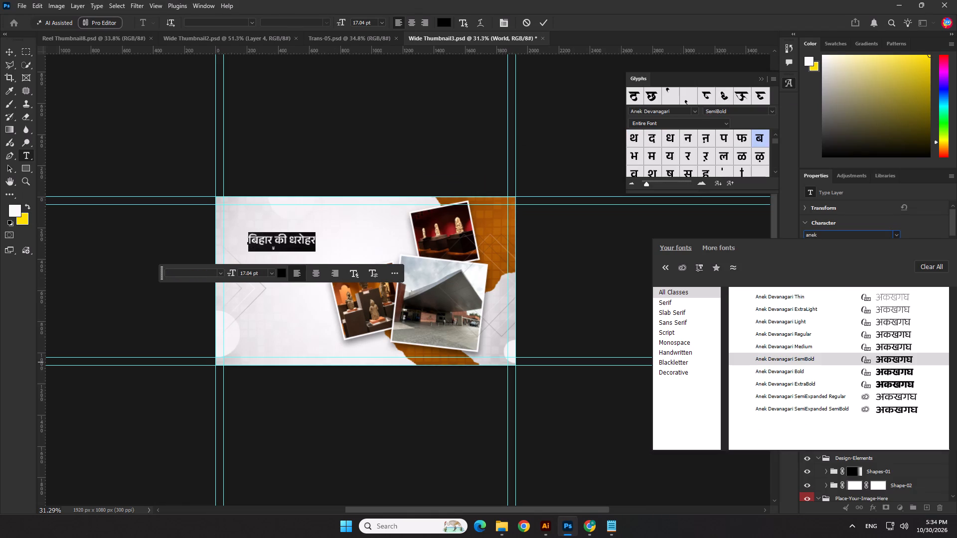
left_click(896, 362)
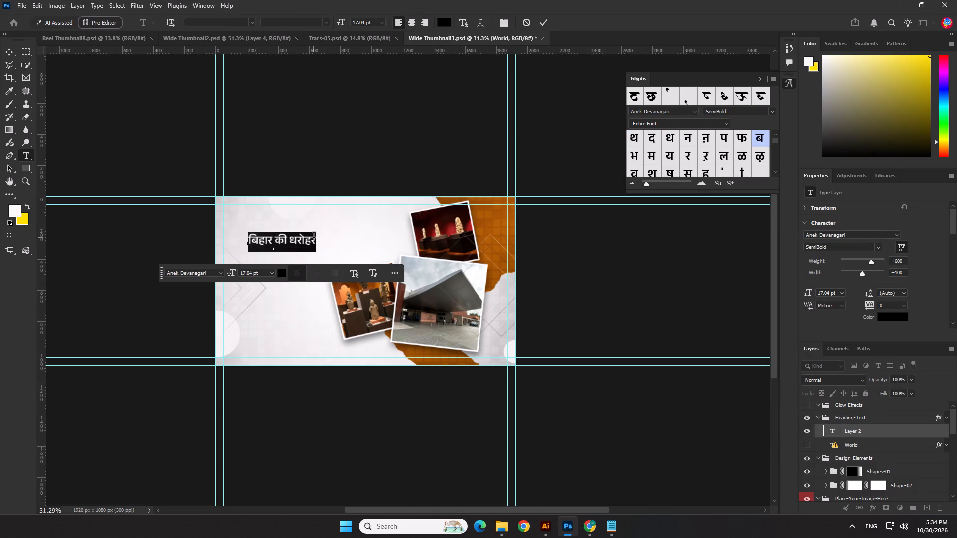
left_click(314, 237)
key("Delete")
left_click(11, 51)
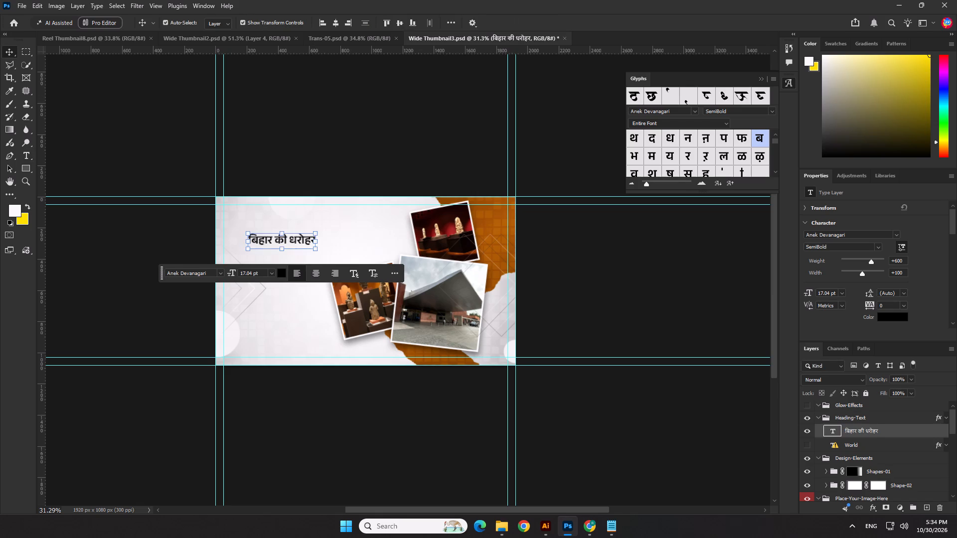
Enlarge the बिहार की धरोहर text to about 26 pt and position it in the upper-left area of the canvas.
scroll(244, 269, "up", 5)
left_click_drag(260, 218, 318, 216)
left_click_drag(288, 216, 276, 216)
key("Return")
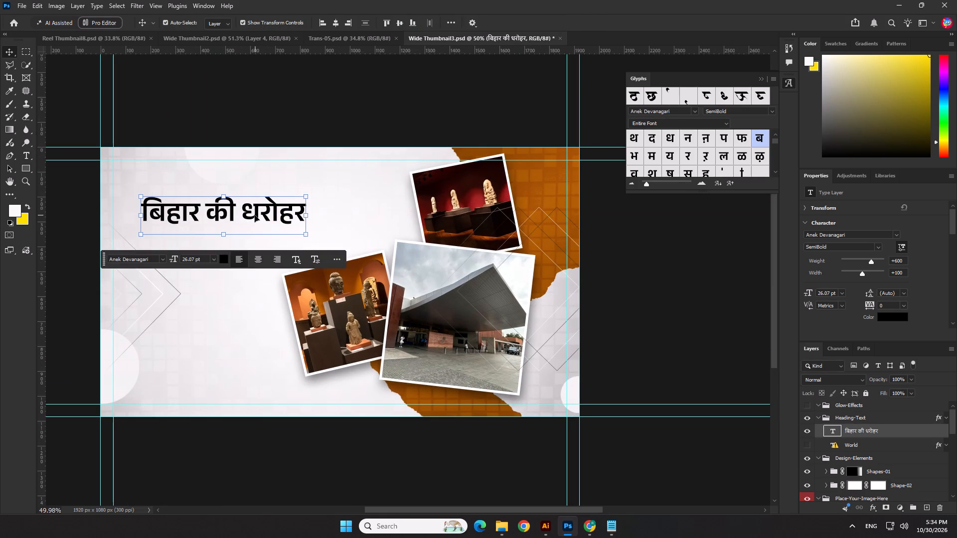
Duplicate the headline line directly below and replace its text with भारत का गौरव from the Notepad notes.
left_click_drag(254, 213, 261, 243, "alt+shift")
key("alt+Tab")
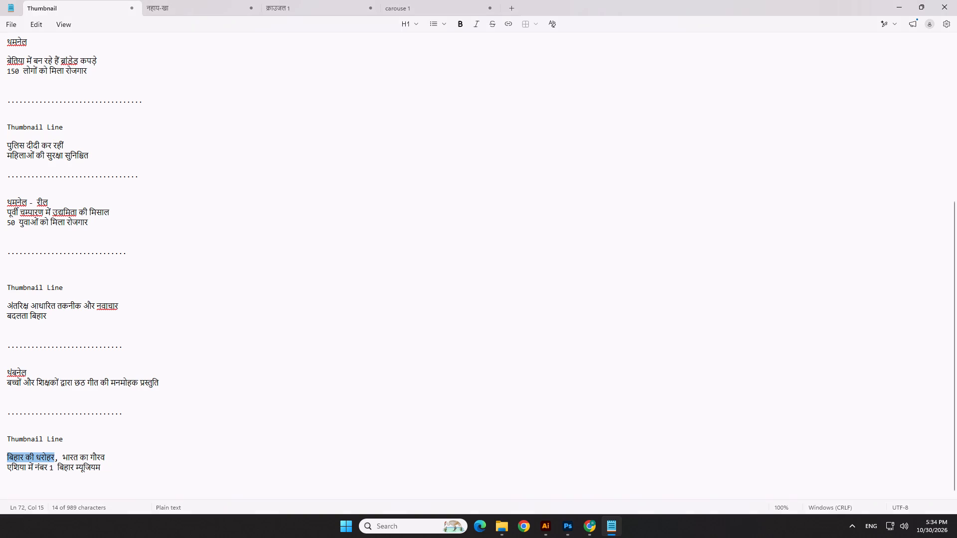
left_click_drag(63, 455, 117, 457)
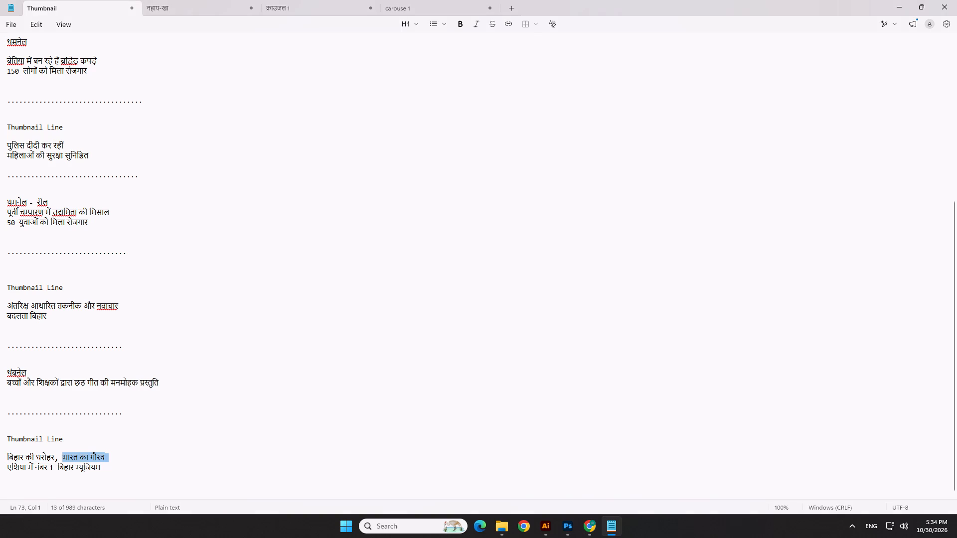
left_click_drag(117, 457, 105, 455)
key("ctrl+c")
key("ctrl+c")
key("alt+Tab")
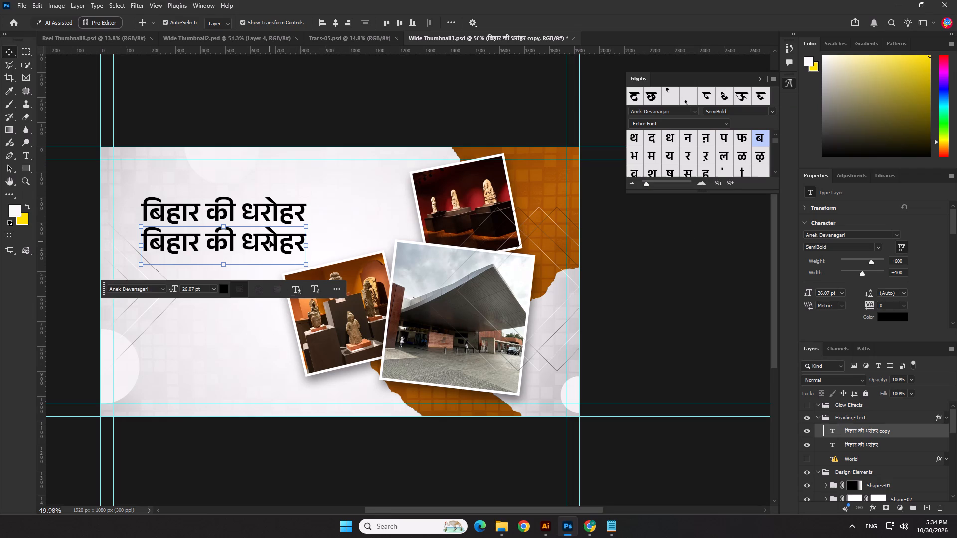
double_click(270, 241)
key("ctrl+v")
left_click(12, 53)
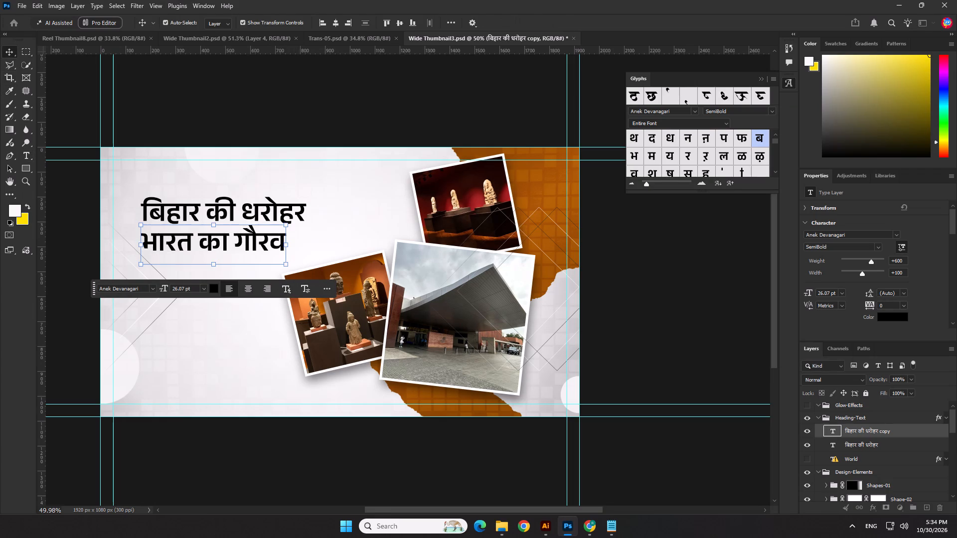
Centre-align बिहार की धरोहर and भारत का गौरव with each other and place them in the upper-left area of the canvas.
left_click(196, 207, "shift")
left_click(334, 18)
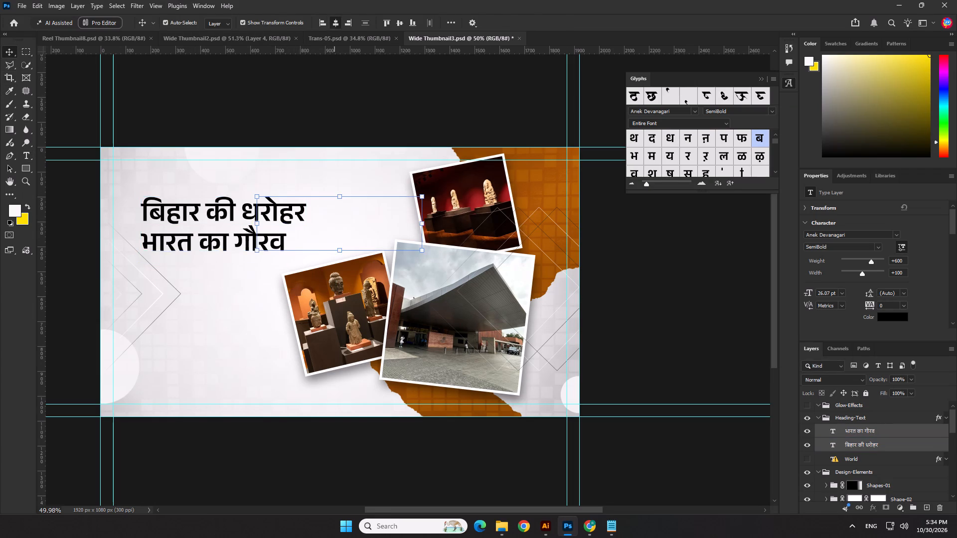
left_click_drag(329, 211, 218, 211)
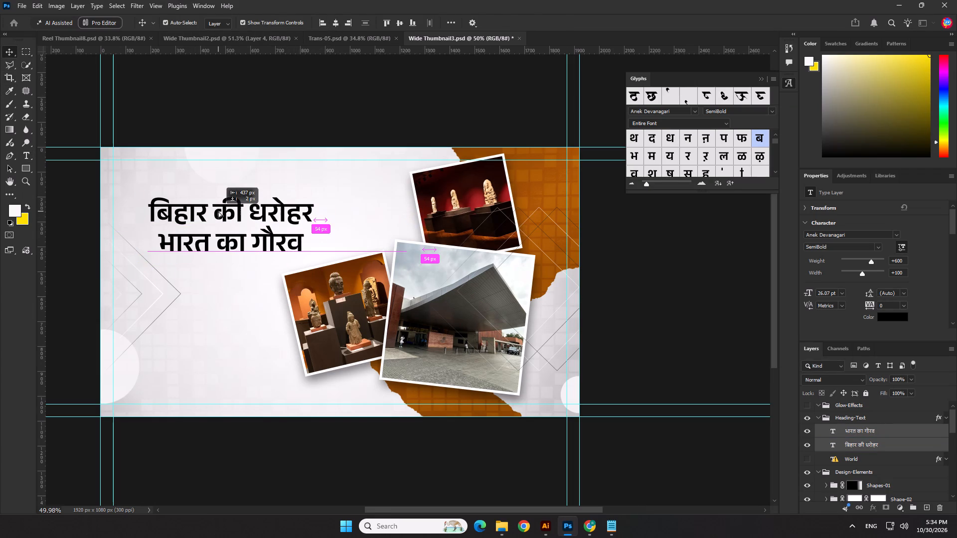
left_click_drag(218, 211, 217, 211)
left_click(679, 295)
Duplicate भारत का गौरव below and replace the copy with एशिया में नंबर 1 बिहार म्यूजियम from the Notepad notes.
key("alt+Tab")
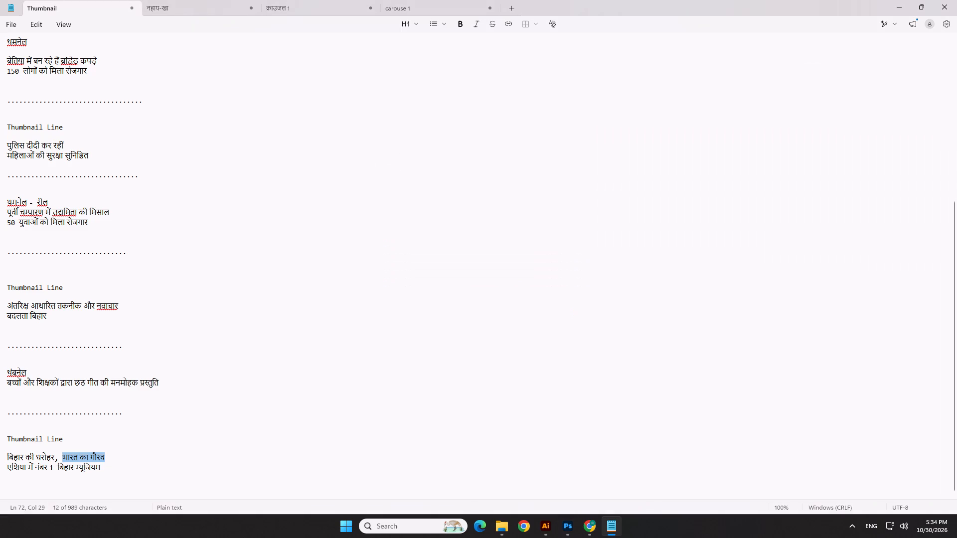
left_click_drag(7, 467, 97, 469)
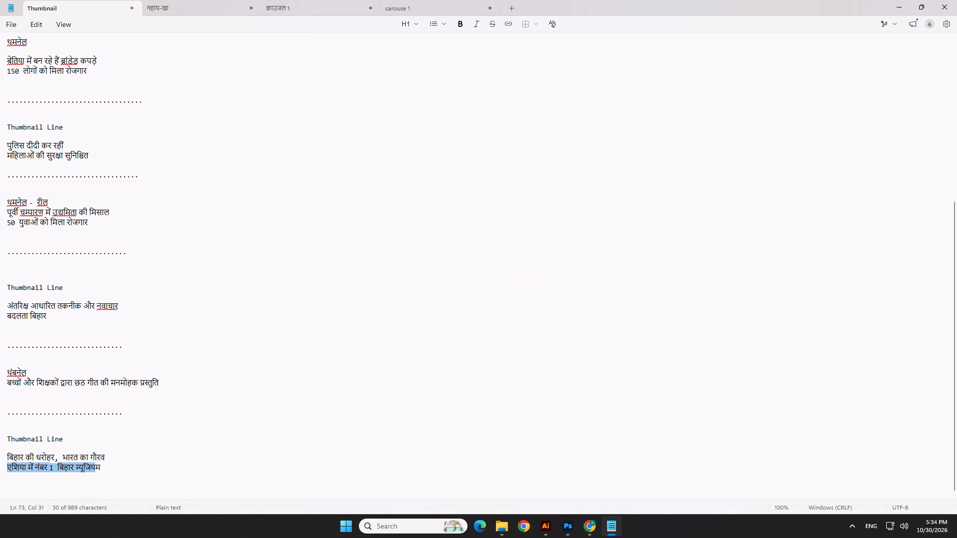
left_click_drag(97, 469, 103, 467)
key("ctrl+c")
key("ctrl+c")
key("alt+Tab")
scroll(255, 308, "up", 2)
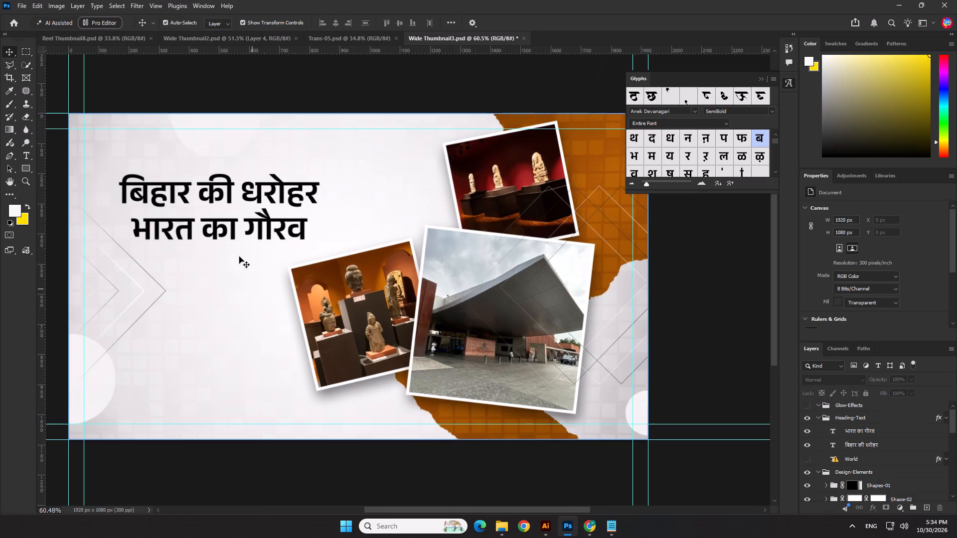
left_click(233, 237)
left_click_drag(228, 226, 232, 277, "alt+shift")
double_click(232, 277)
key("ctrl+v")
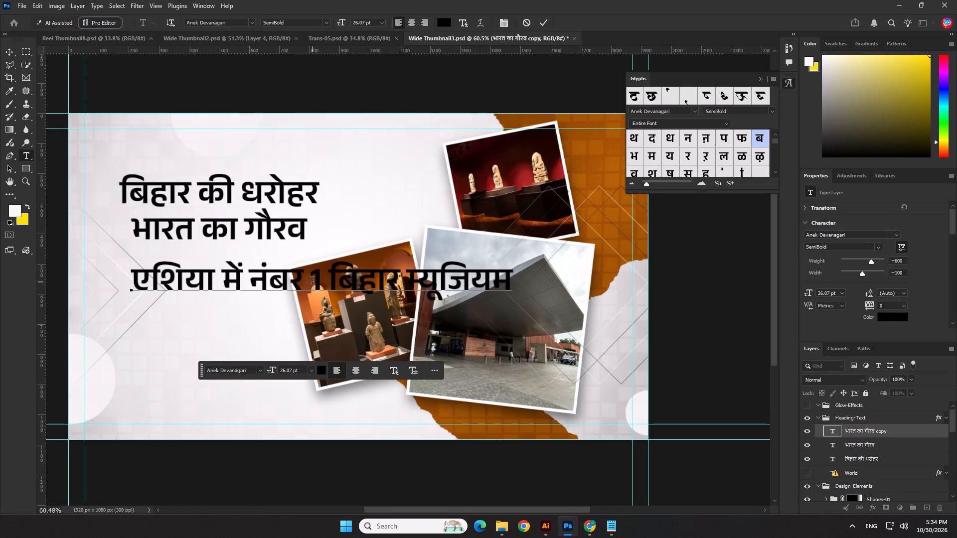
Cut नंबर 1 बिहार म्यूजियम from the third line, leaving एशिया में, and centre it under भारत का गौरव.
left_click_drag(250, 277, 540, 295)
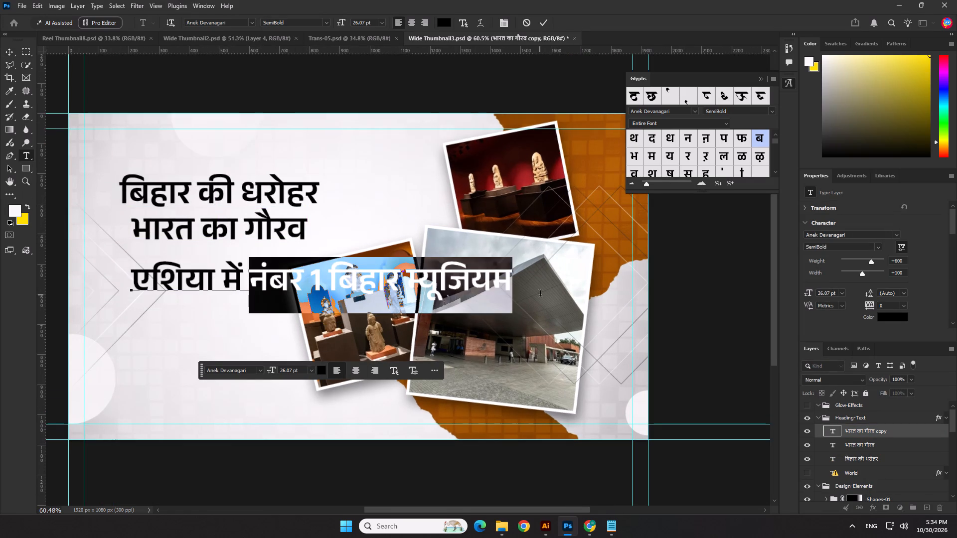
left_click_drag(540, 295, 540, 294)
key("ctrl+x")
key("BackSpace")
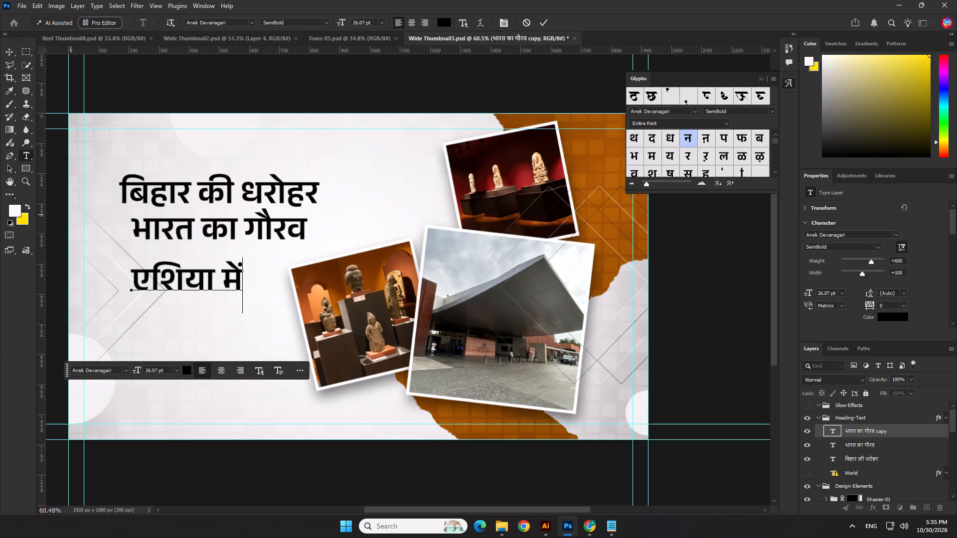
left_click(6, 51)
left_click_drag(171, 272, 203, 268)
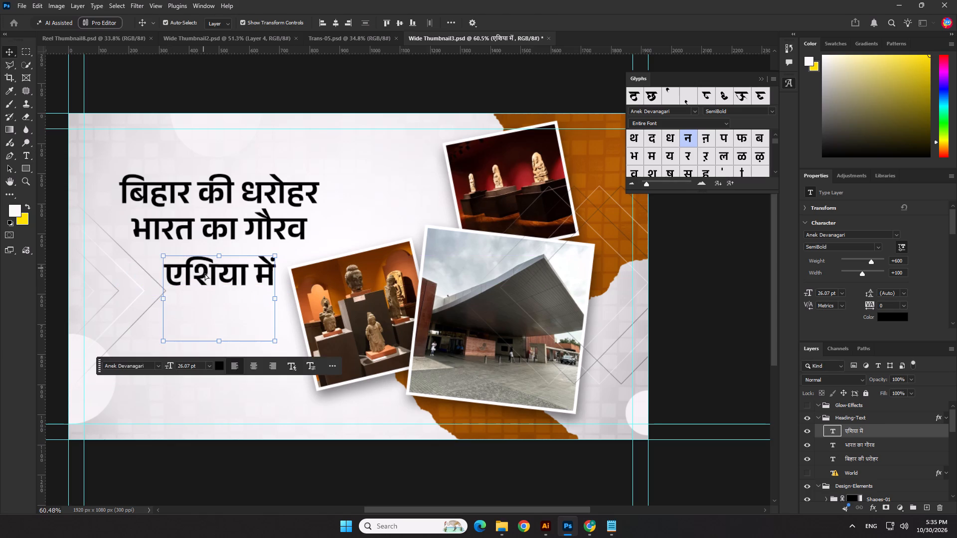
Duplicate एशिया में below, paste the cut text, cut बिहार म्यूजियम so only नंबर 1 stays, and position it under एशिया में.
left_click_drag(230, 274, 235, 320, "alt+shift")
double_click(235, 320, "shift")
key("ctrl+v")
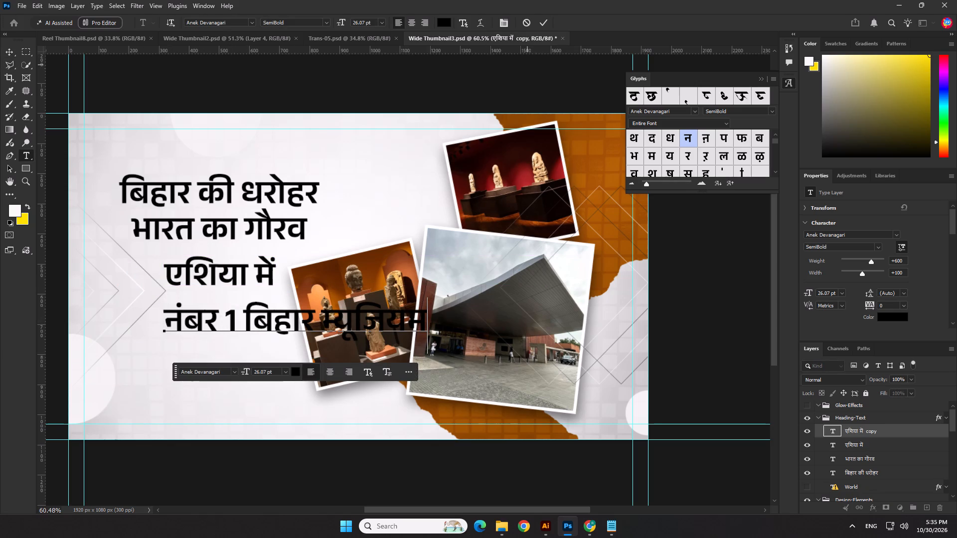
left_click_drag(251, 325, 459, 337)
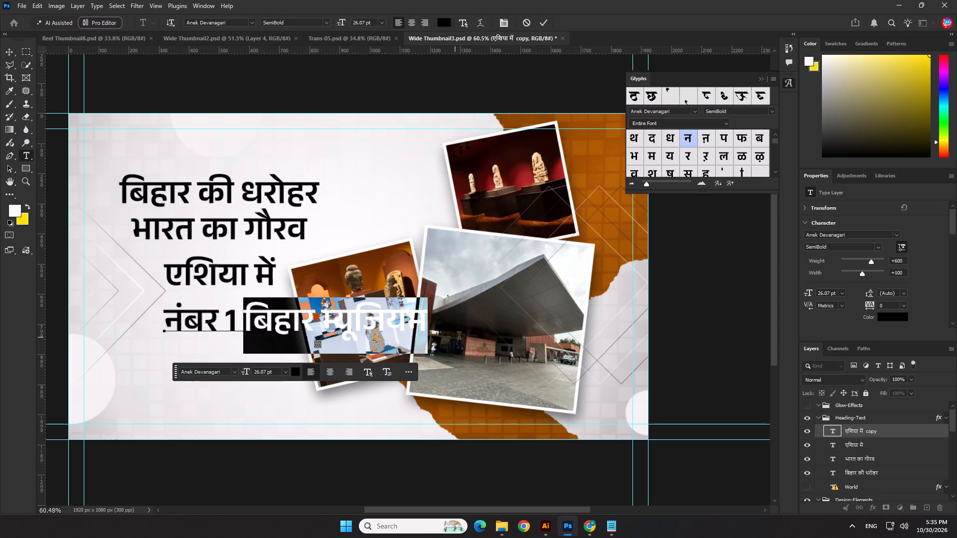
left_click_drag(459, 337, 460, 337)
key("ctrl+x")
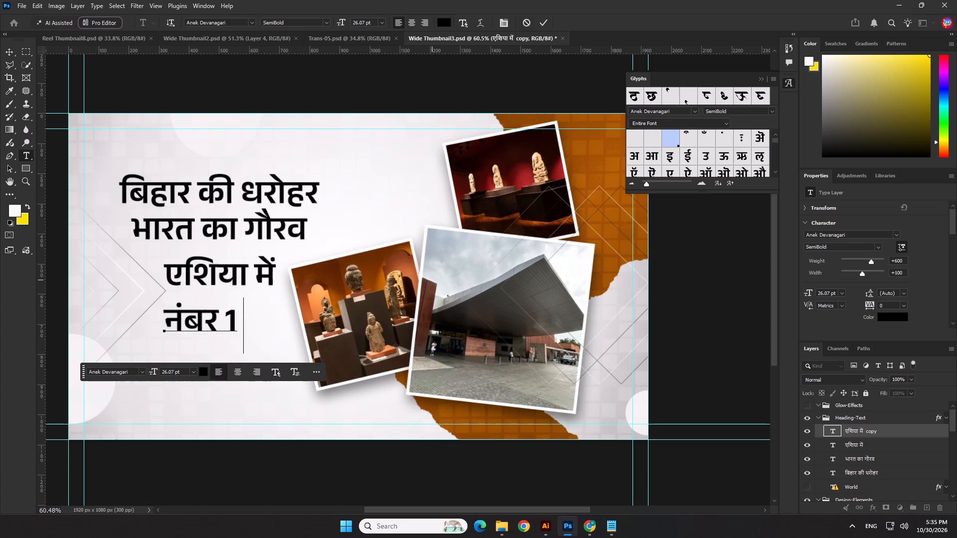
key("BackSpace")
left_click(541, 21)
left_click_drag(207, 320, 224, 312)
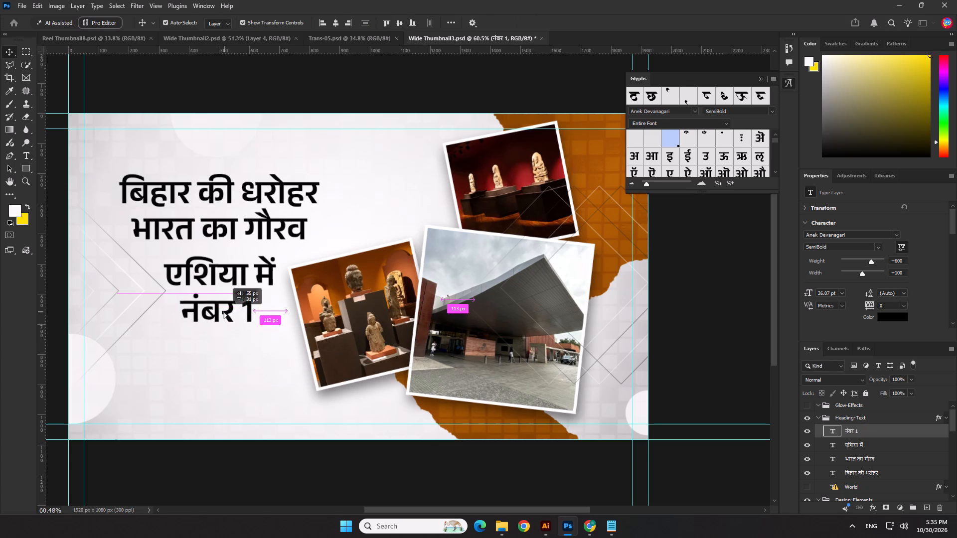
left_click_drag(224, 312, 223, 312)
Scale the नंबर 1 text to about 234% (about 61 pt) and place it just under एशिया में.
left_click_drag(216, 338, 217, 399)
left_click_drag(219, 361, 218, 354)
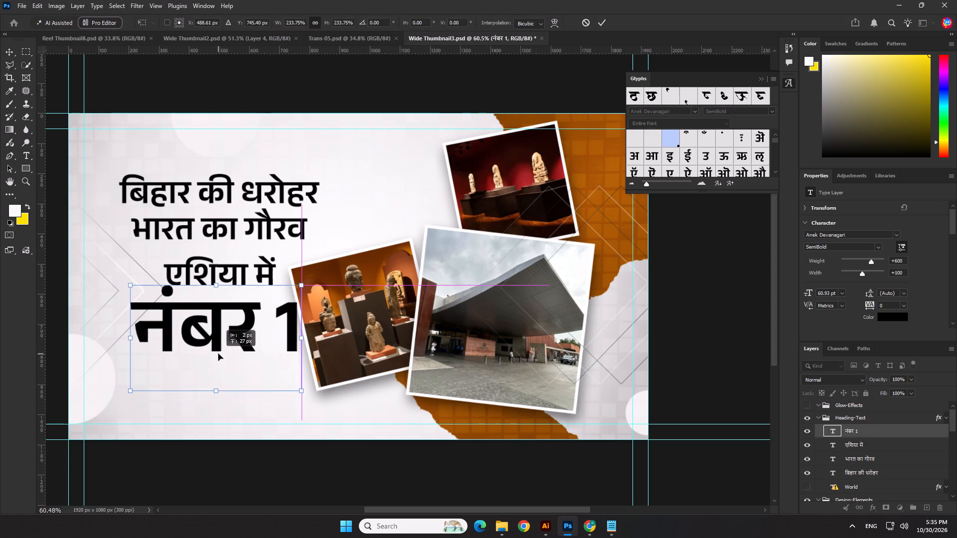
left_click_drag(218, 354, 212, 352)
key("Return")
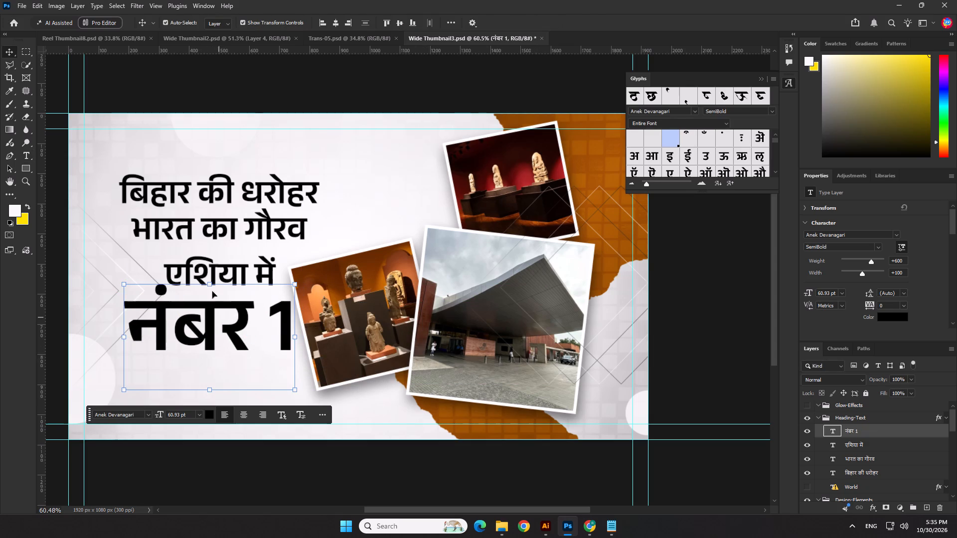
Duplicate एशिया में below नंबर 1, replace the copy's text with बिहार म्यूजियम, and centre it under नंबर 1.
left_click(172, 256)
left_click_drag(209, 269, 219, 386, "alt")
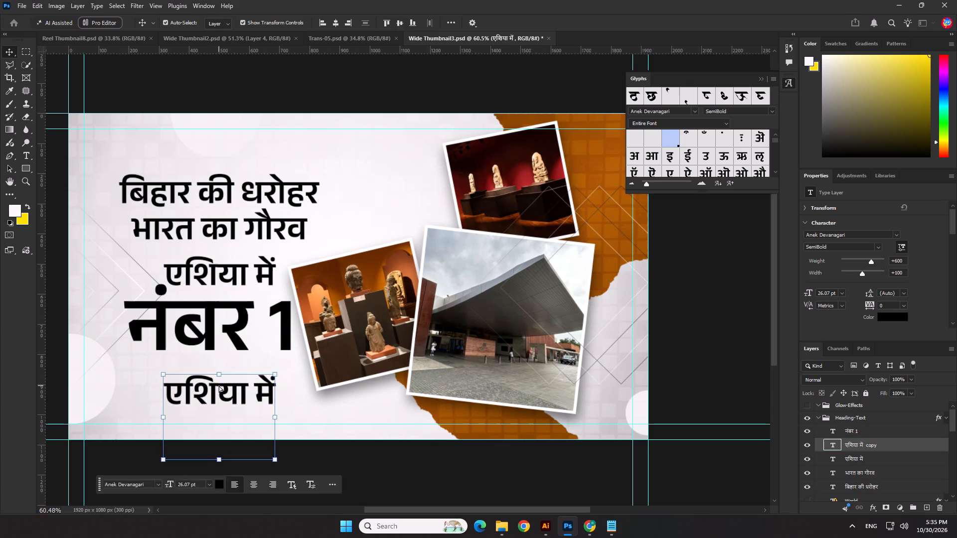
double_click(219, 386)
key("ctrl+v")
left_click(544, 19)
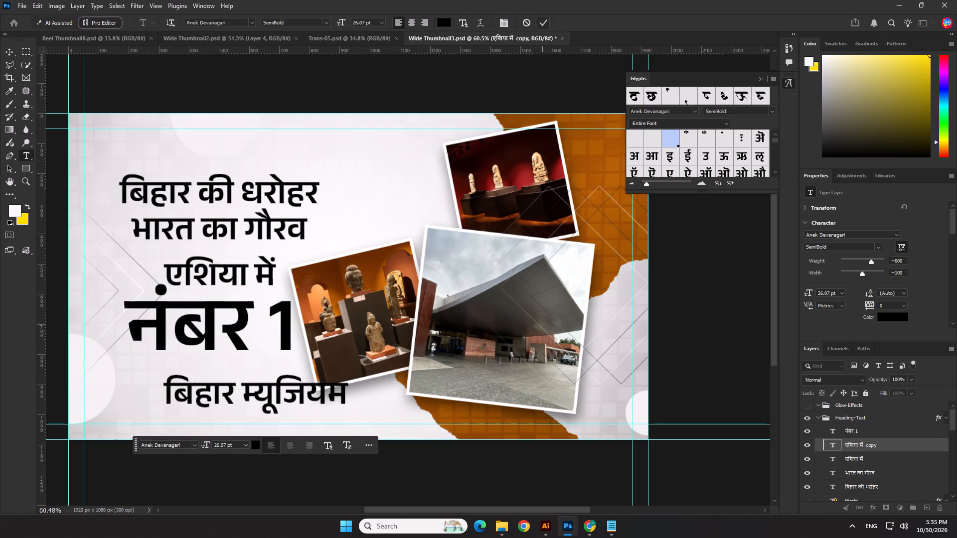
left_click_drag(274, 401, 224, 386)
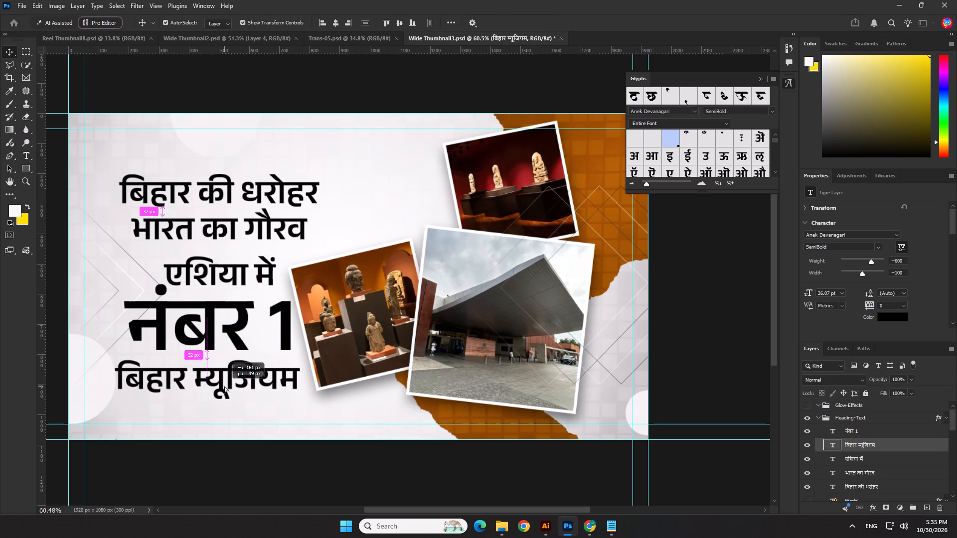
Move the बिहार म्यूजियम line closer beneath the large नंबर 1 text.
left_click_drag(224, 386, 224, 386)
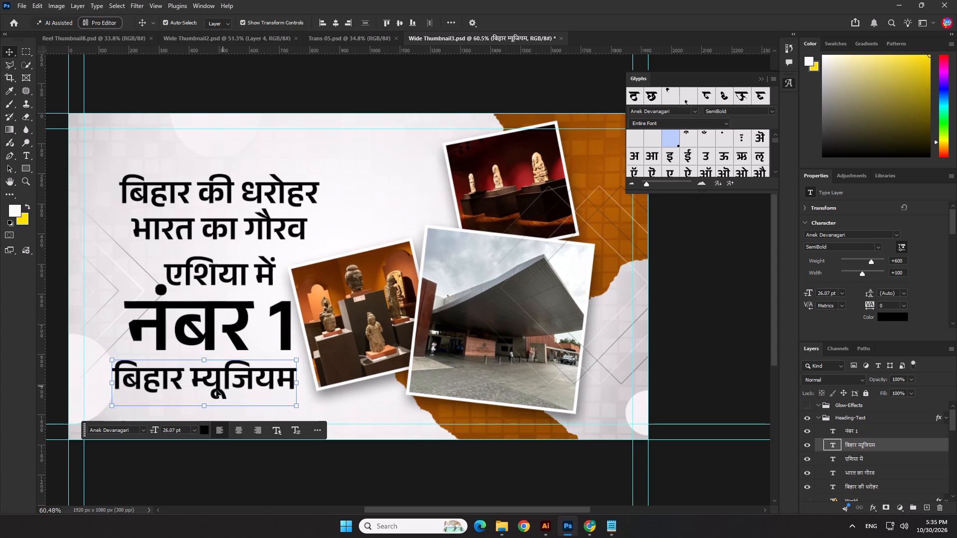
scroll(238, 382, "up", 5)
left_click_drag(230, 386, 243, 379)
Set the नंबर 1 text to Bold and nudge it 4 px to the left.
scroll(250, 337, "down", 4)
left_click(245, 293)
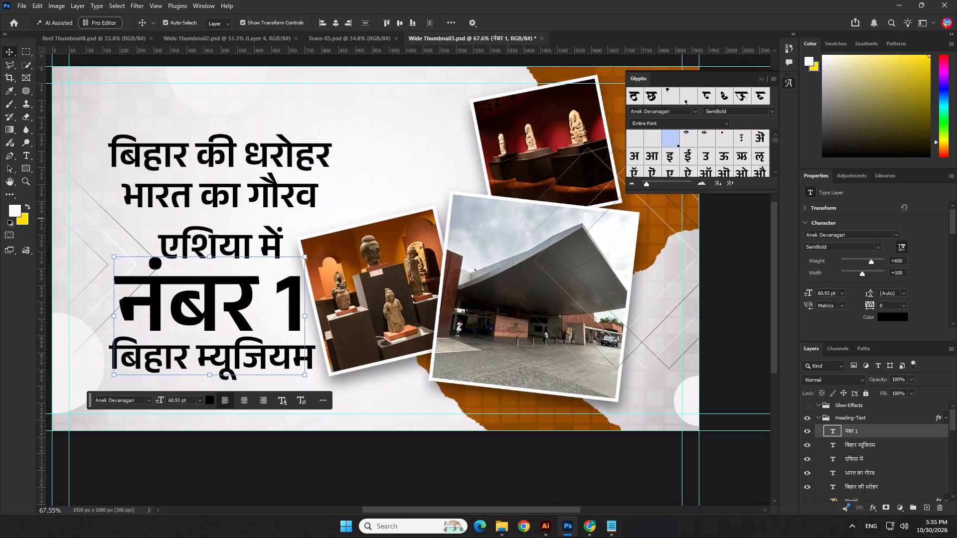
left_click(881, 247)
left_click(850, 328)
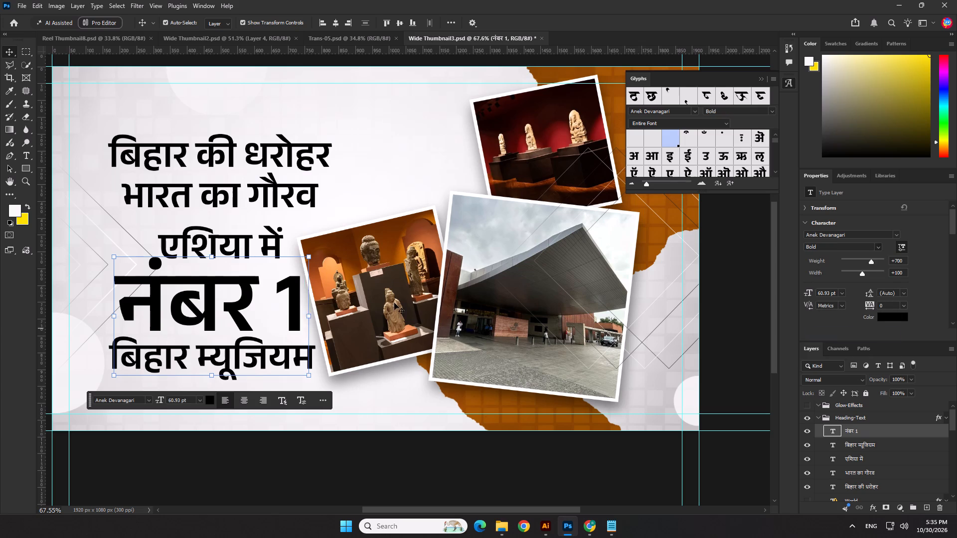
key("Left")
key("Left")
key("Left")
key("Left")
Transfer the background Shape layer's Gradient Overlay to the नंबर 1 text via a pasted copy of the shape, and delete that copy.
scroll(482, 329, "down", 3)
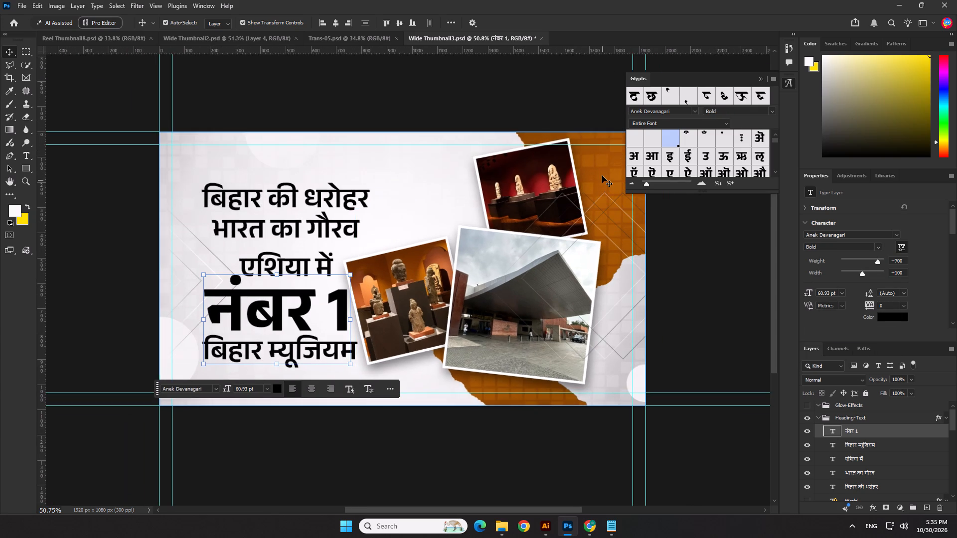
left_click(602, 175)
scroll(819, 432, "down", 2)
scroll(881, 492, "down", 1)
left_click(875, 484)
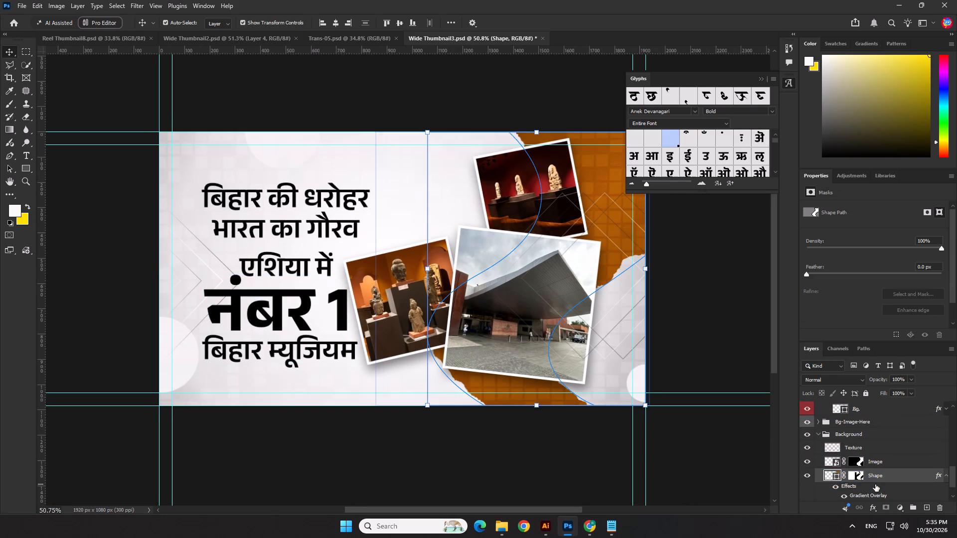
key("ctrl+c")
key("ctrl+c")
left_click(301, 304)
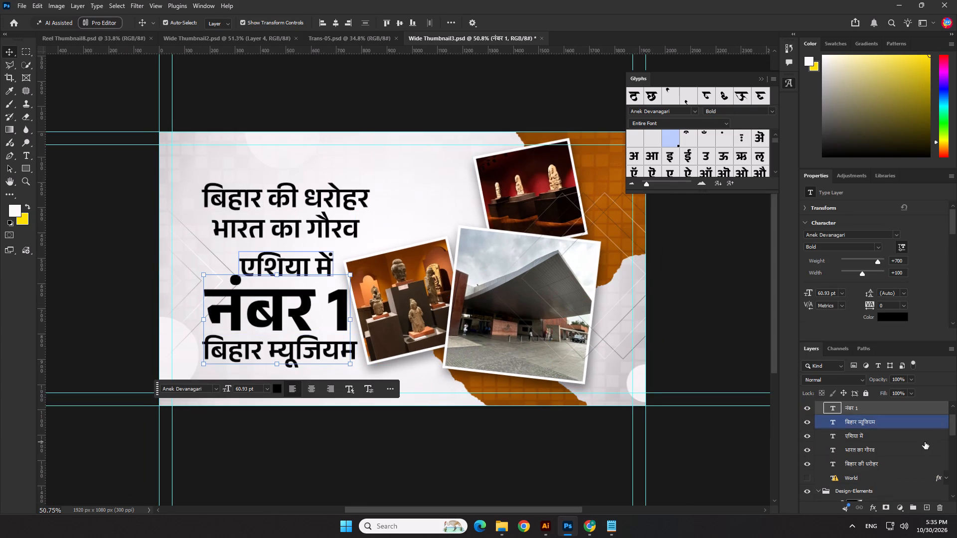
key("ctrl+v")
left_click_drag(852, 420, 855, 440)
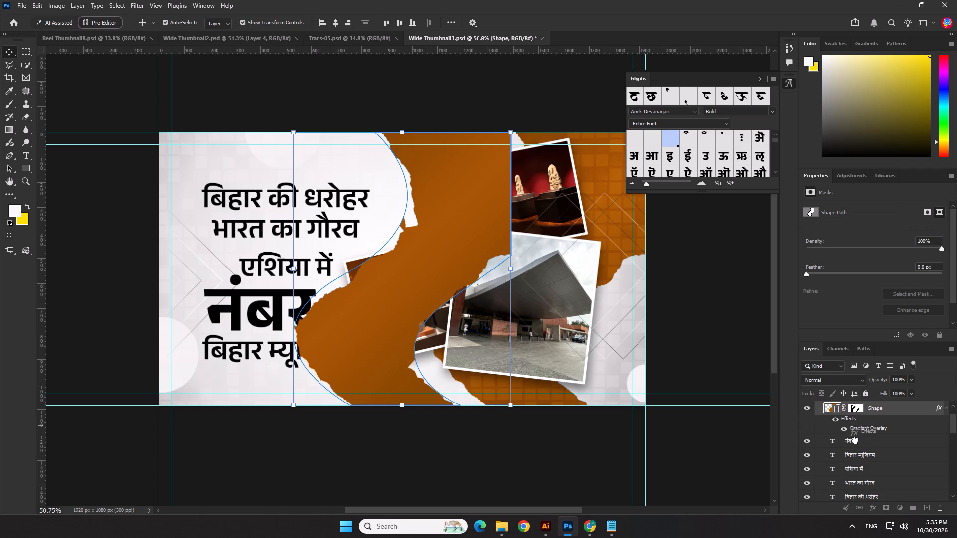
left_click_drag(855, 440, 856, 443)
left_click(881, 411)
key("Delete")
Nudge भारत का गौरव up 10 px, closer to बिहार की धरोहर.
scroll(290, 329, "down", 2)
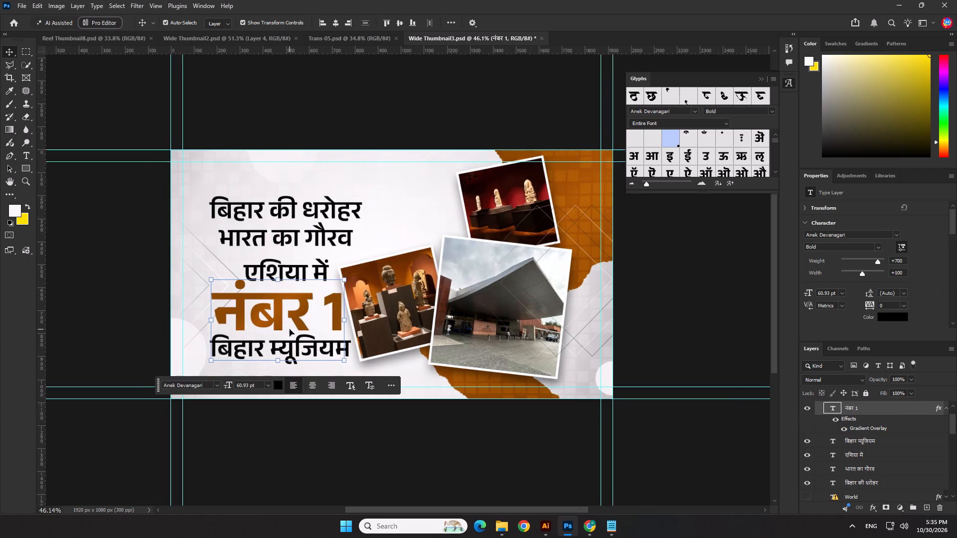
scroll(290, 329, "down", 1)
left_click(296, 250)
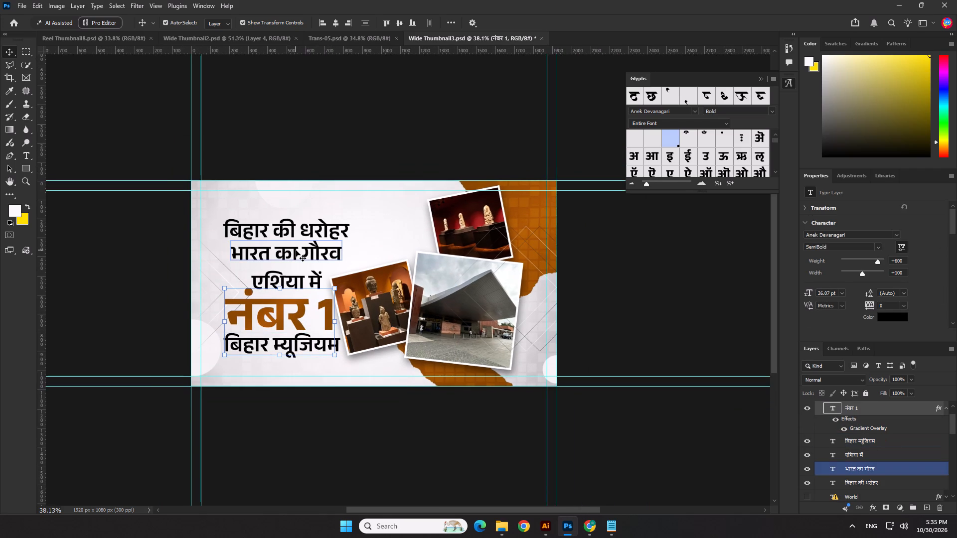
key("shift+Up")
key("shift+Up")
key("shift+Down")
key("shift+Down")
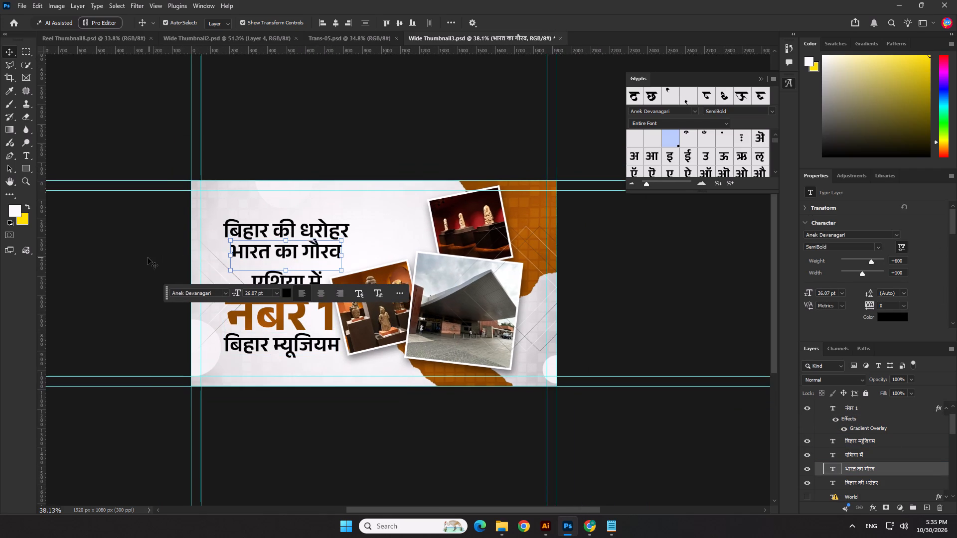
key("shift+Up")
left_click(144, 258)
Centre-align बिहार की धरोहर and भारत का गौरव horizontally with each other, and shift the pair up and left.
left_click(289, 229)
scroll(320, 252, "up", 3)
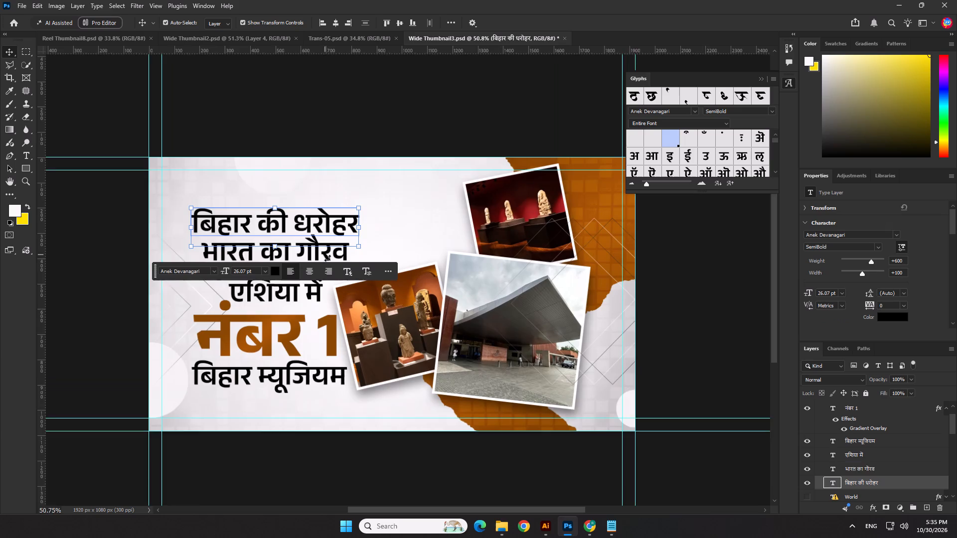
scroll(327, 258, "up", 8)
left_click(332, 249, "shift")
scroll(334, 249, "down", 10)
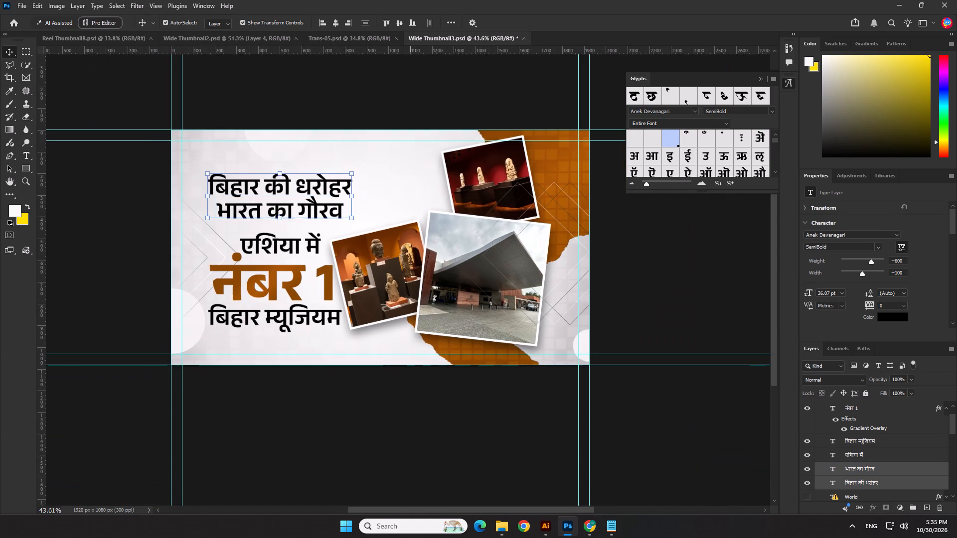
left_click(456, 25)
left_click(471, 117)
left_click(474, 125)
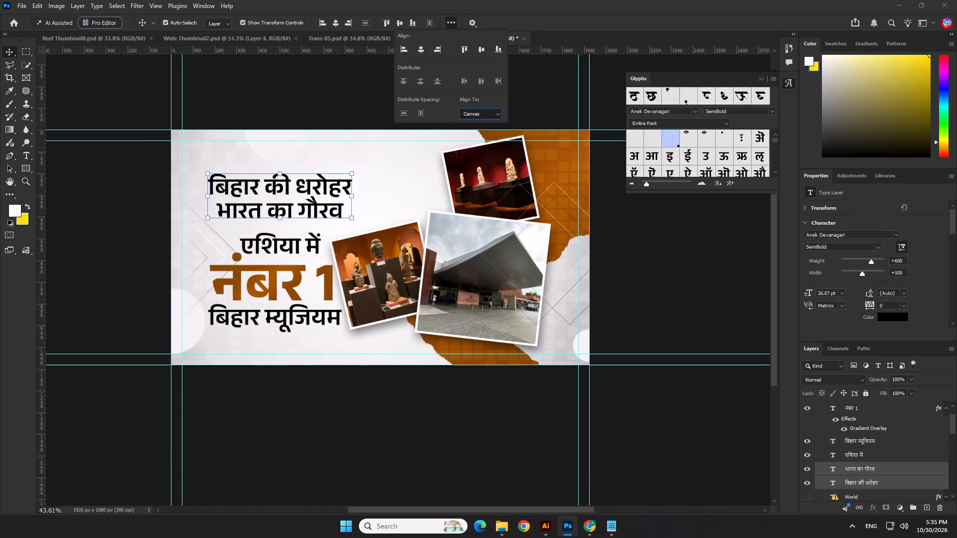
left_click(333, 21)
left_click_drag(302, 205, 290, 191)
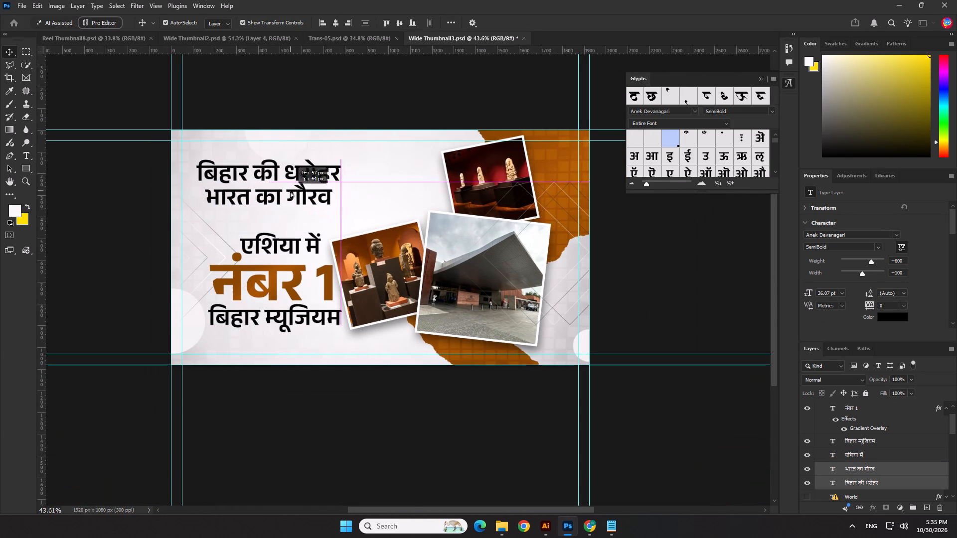
left_click_drag(290, 191, 286, 194)
Nudge the framed statues photo in the Image-02 group 10 px right and 40 px up.
left_click(390, 286)
scroll(844, 478, "down", 1)
left_click(861, 471, "ctrl")
key("shift+Right")
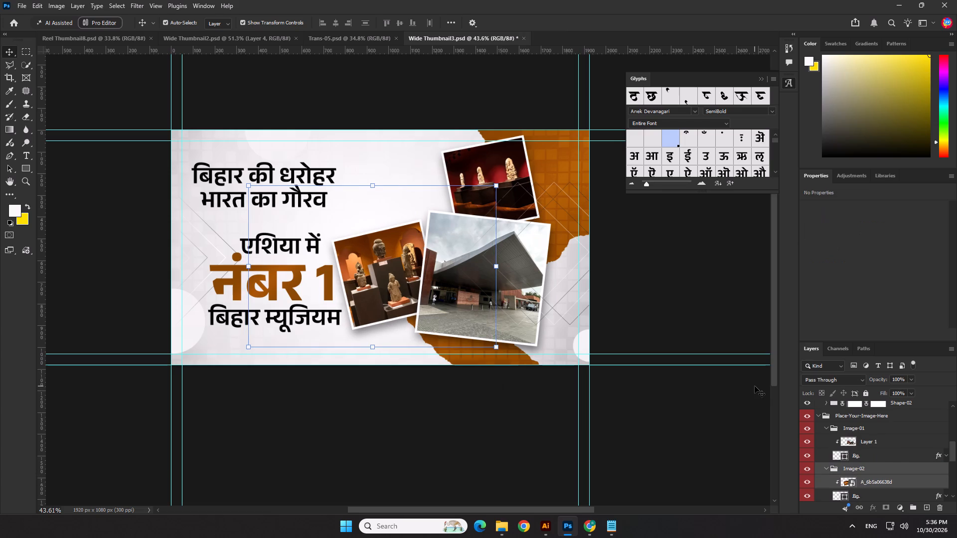
key("shift+Right")
key("shift+Up")
key("shift+Up")
key("shift+Up")
key("shift+Up")
key("shift+Left")
left_click(711, 318, "shift")
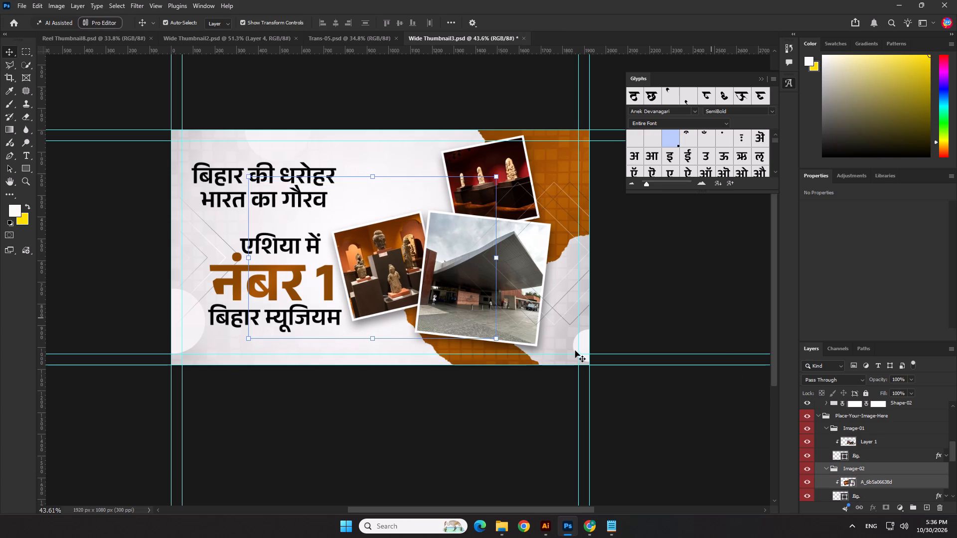
left_click(224, 479)
Shift एशिया में, बिहार म्यूजियम and नंबर 1 up and left, and align the three lines on their horizontal centres.
scroll(225, 307, "up", 3)
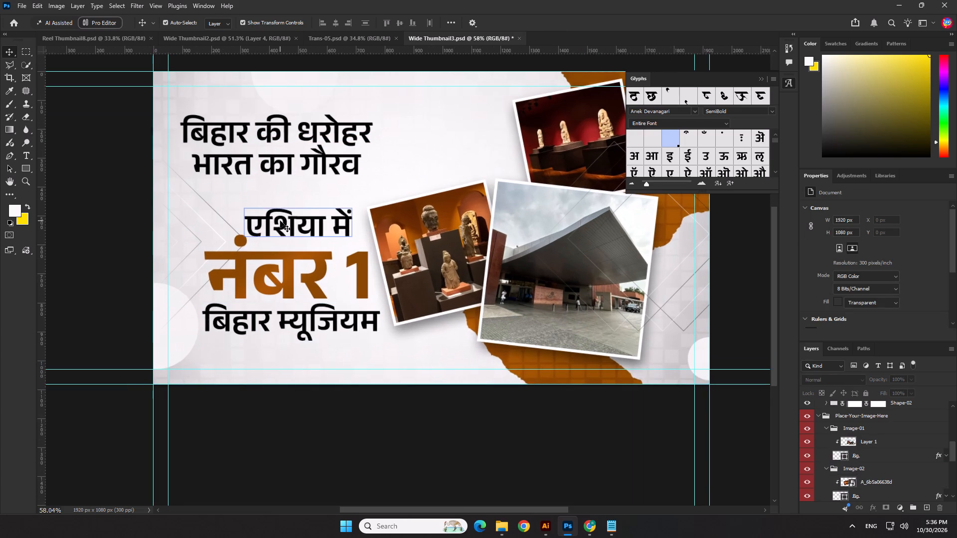
left_click_drag(280, 221, 256, 213)
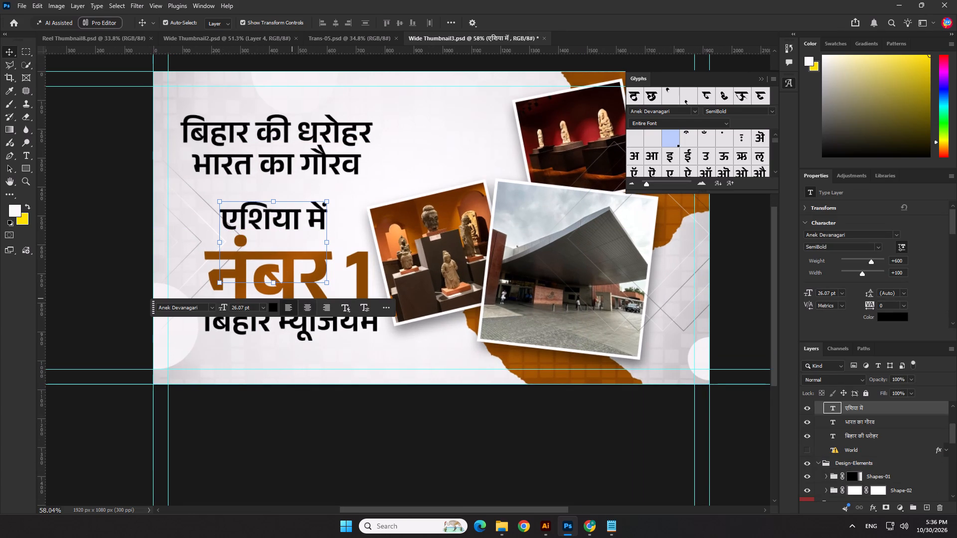
left_click(366, 395)
left_click_drag(323, 319, 304, 313)
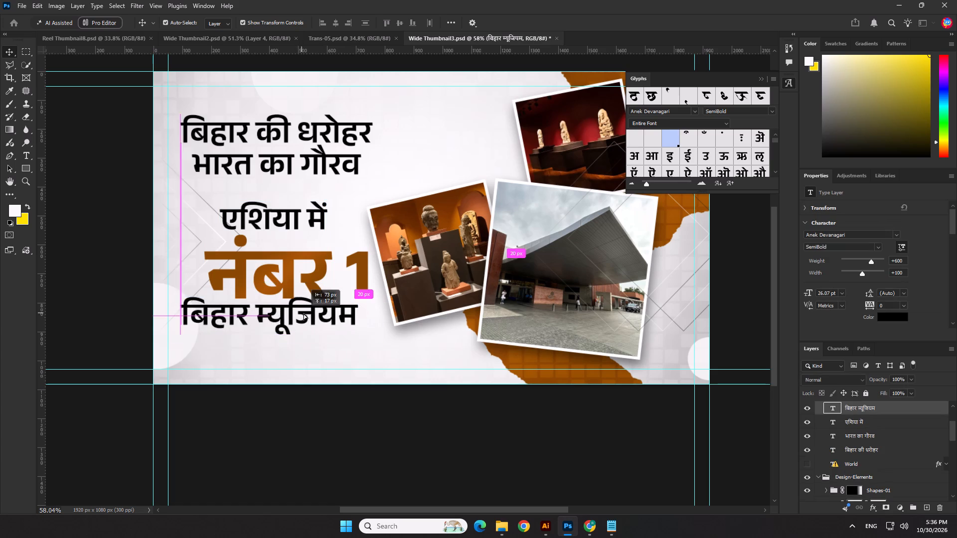
left_click_drag(304, 313, 310, 315)
left_click(314, 272, "shift")
left_click_drag(320, 272, 313, 268)
left_click(298, 217, "shift")
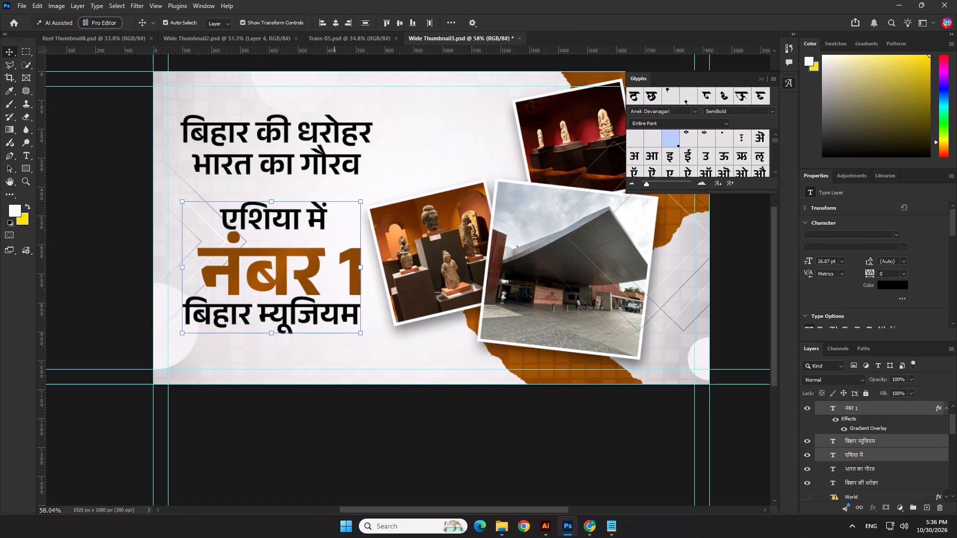
left_click(336, 16)
left_click(329, 411)
Move एशिया में right and down so it sits close above नंबर 1, beside the dot and near the right edge.
left_click_drag(293, 221, 299, 226)
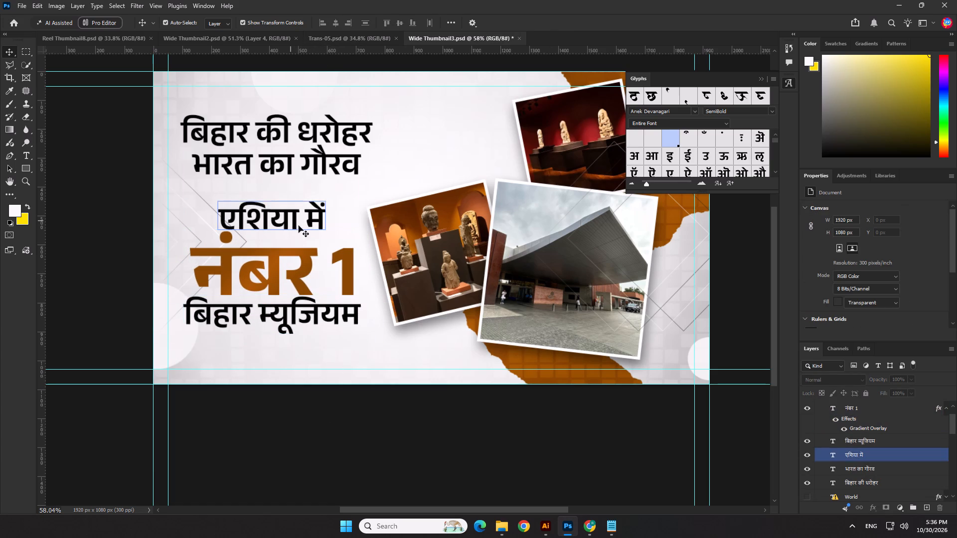
left_click_drag(299, 226, 318, 233)
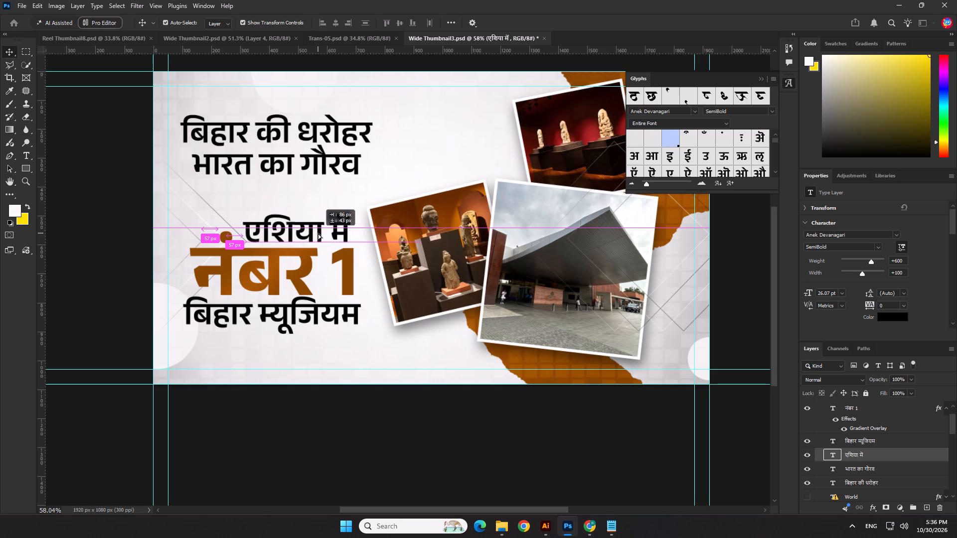
left_click_drag(318, 233, 321, 232)
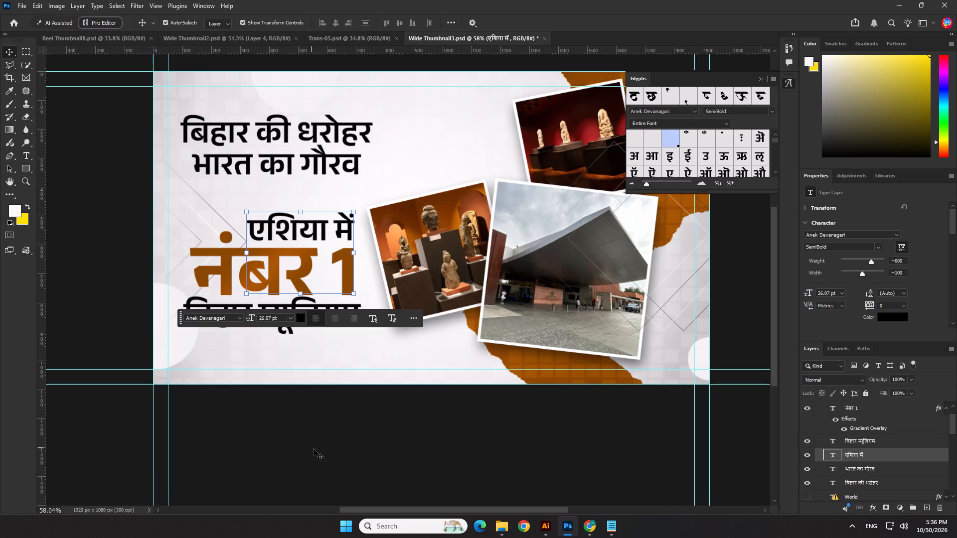
left_click(311, 433)
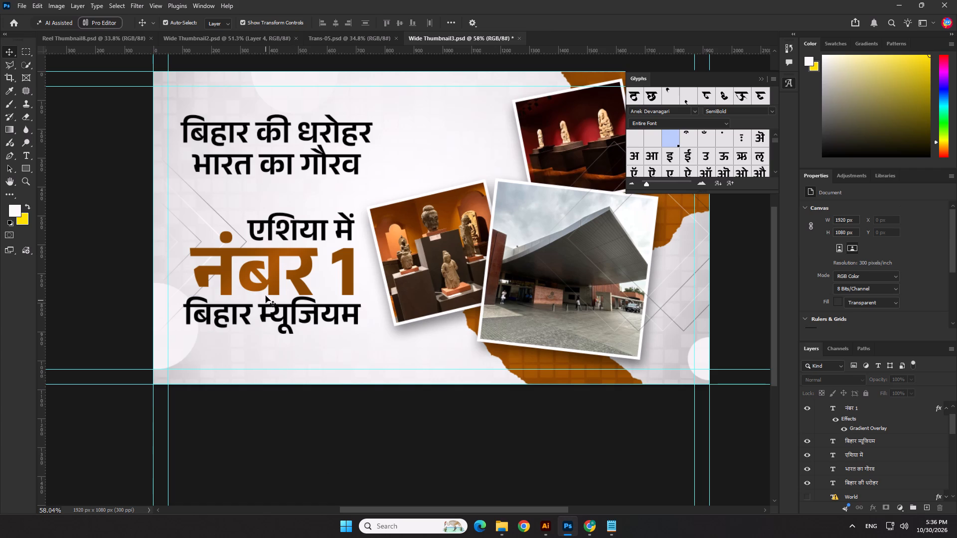
Nudge the नंबर 1 text up 2 px.
left_click(272, 282)
key("Up")
key("Up")
left_click(240, 425)
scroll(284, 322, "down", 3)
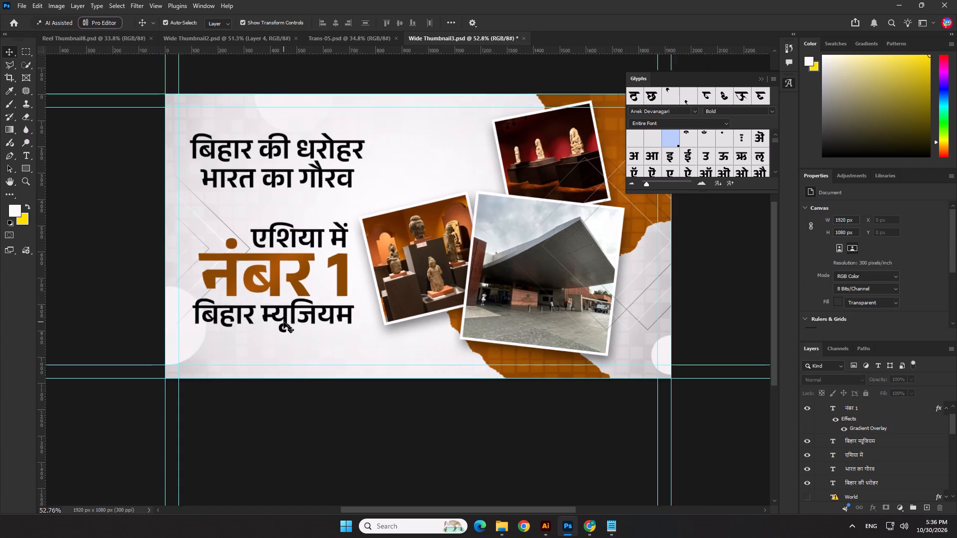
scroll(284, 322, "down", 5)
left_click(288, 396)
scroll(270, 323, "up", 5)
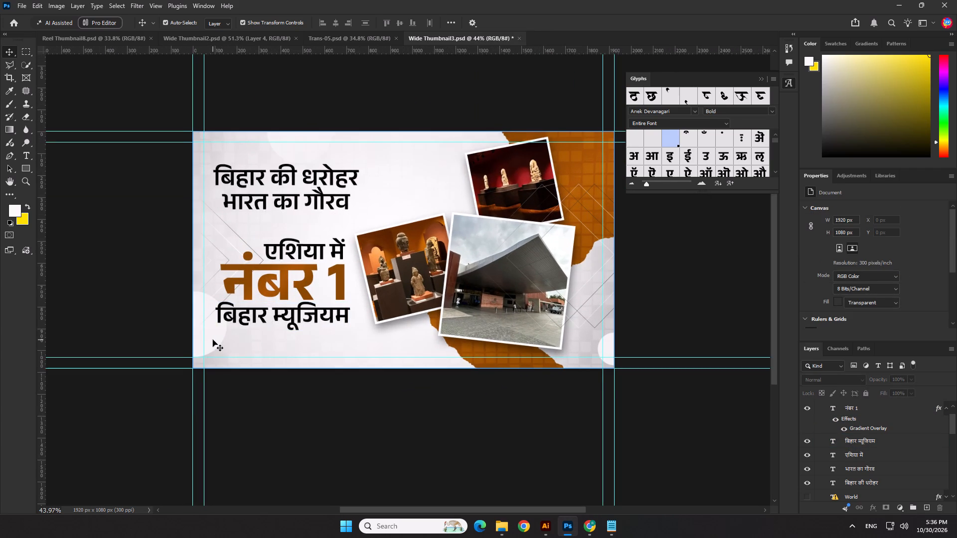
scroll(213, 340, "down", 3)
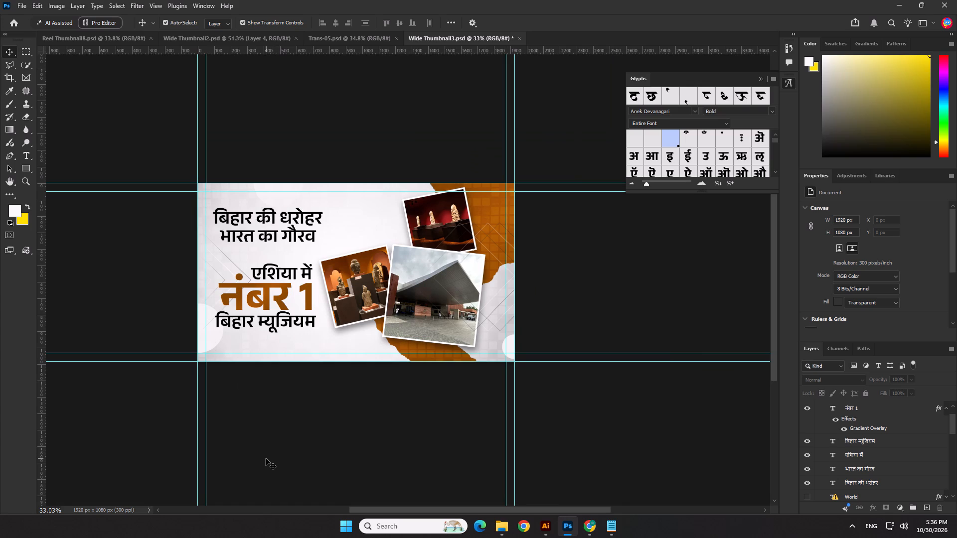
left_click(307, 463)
Set बिहार की धरोहर and भारत का गौरव to Regular weight and realign their horizontal centres.
scroll(265, 332, "up", 2)
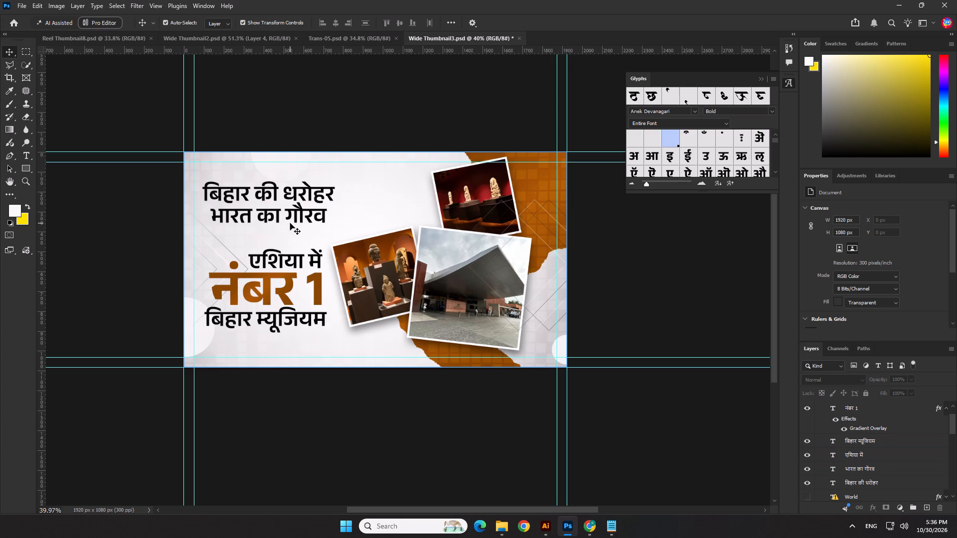
scroll(282, 175, "up", 2)
left_click(288, 201, "shift")
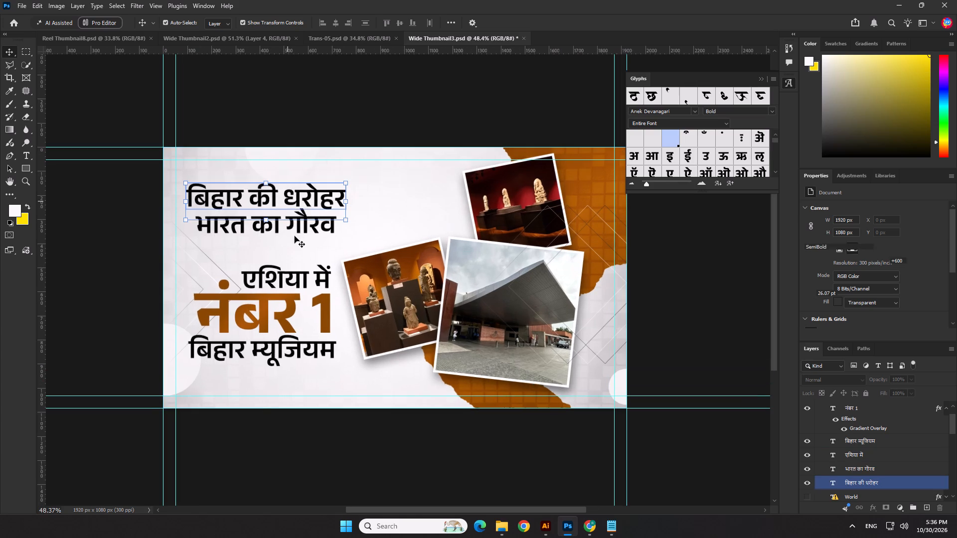
scroll(290, 236, "up", 11)
left_click(304, 199, "shift")
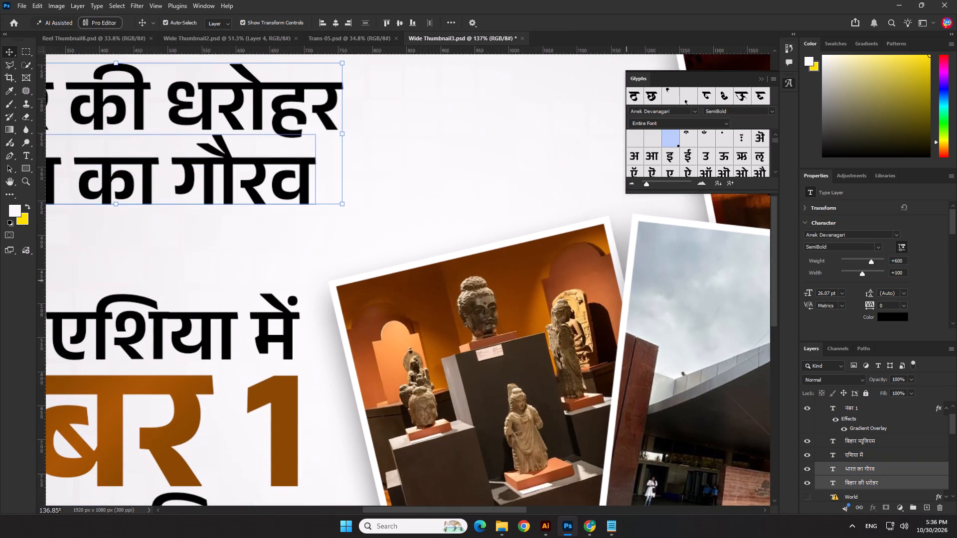
left_click(878, 245)
left_click(852, 302)
scroll(349, 235, "down", 14)
left_click(335, 22)
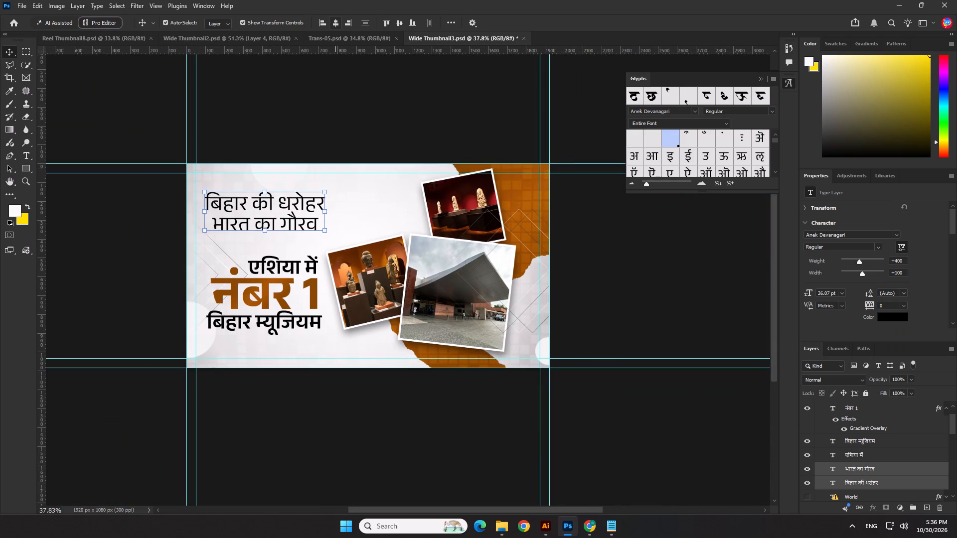
Scale बिहार की धरोहर and भारत का गौरव down to 93.93% and move both lines down about 50 px, closer to एशिया में.
scroll(276, 209, "up", 3)
left_click_drag(184, 210, 196, 214)
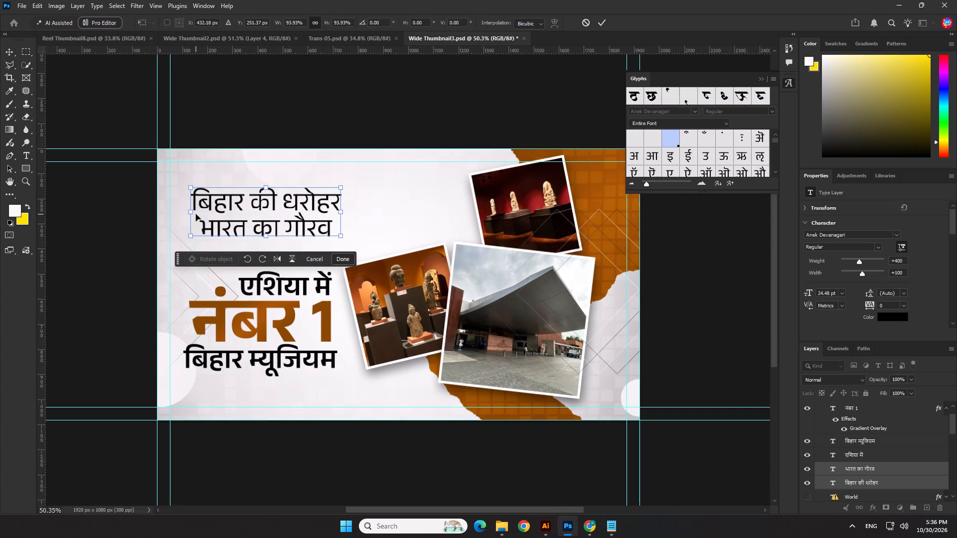
key("shift+Down")
key("shift+Down")
key("shift+Down")
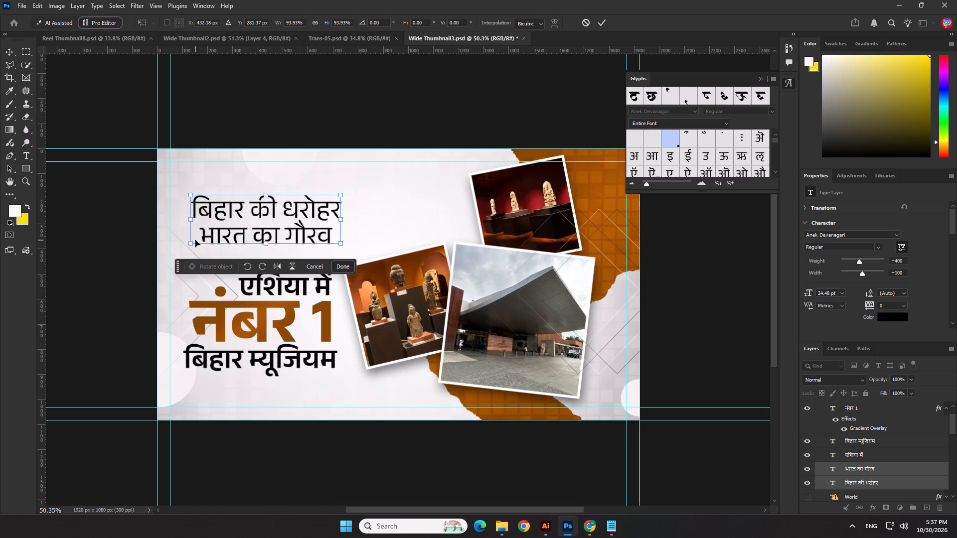
key("shift+Down")
key("shift+Right")
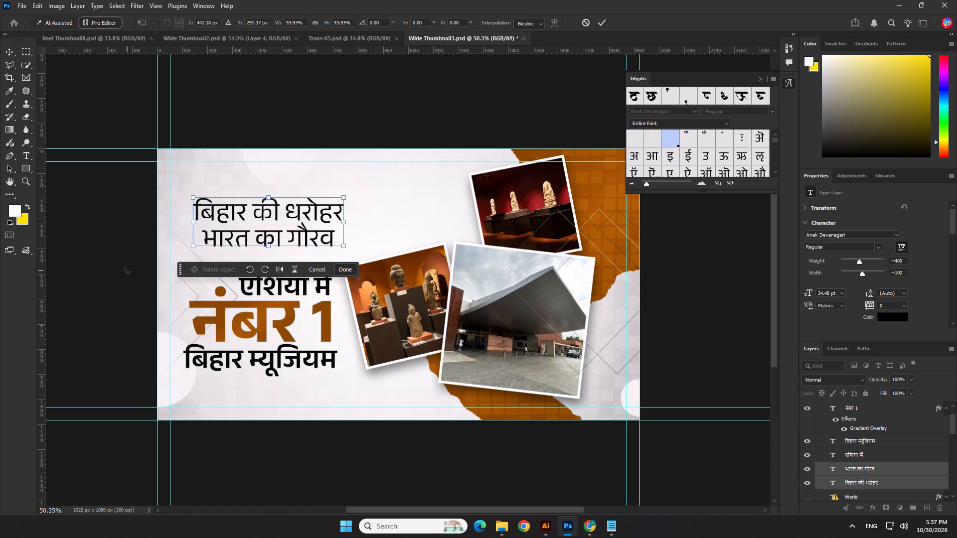
key("shift+Left")
key("Down")
key("Down")
key("Down")
key("Down")
key("Down")
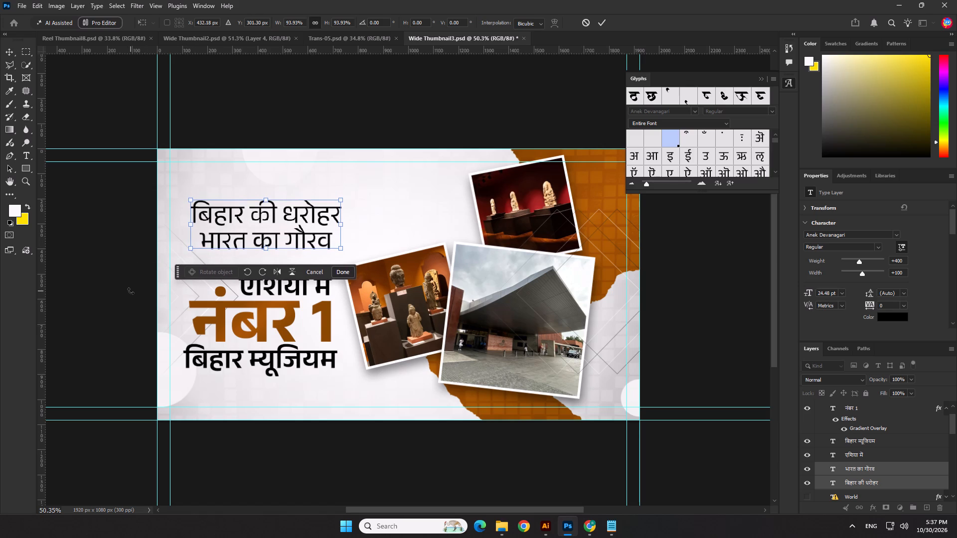
key("Down")
left_click(131, 291)
scroll(205, 321, "down", 5)
left_click(91, 307)
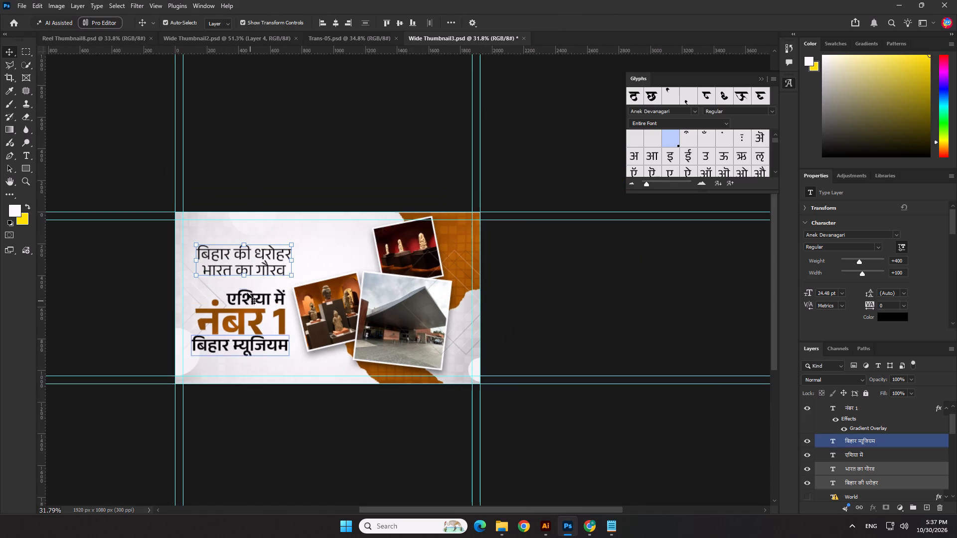
Set the एशिया में text to Regular weight.
left_click(246, 295)
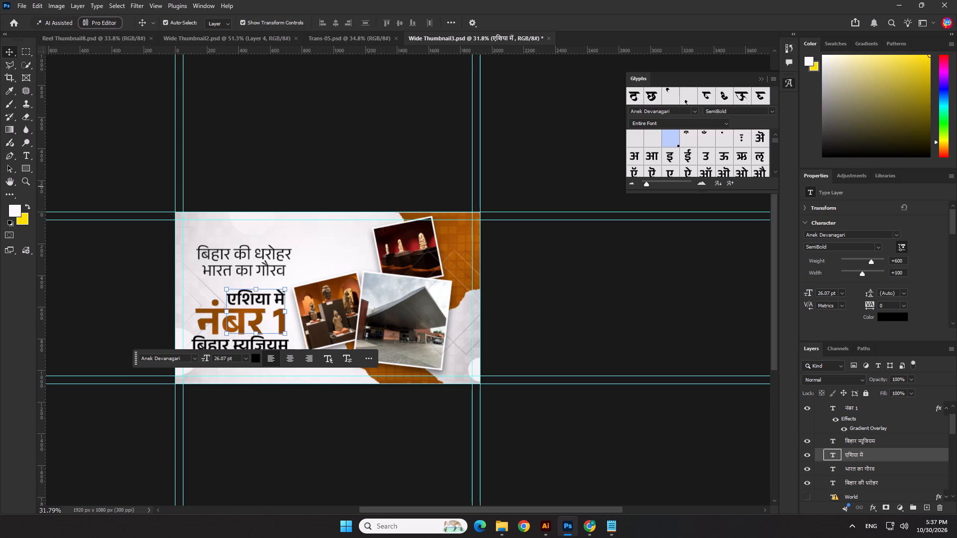
left_click(881, 248)
left_click(847, 305)
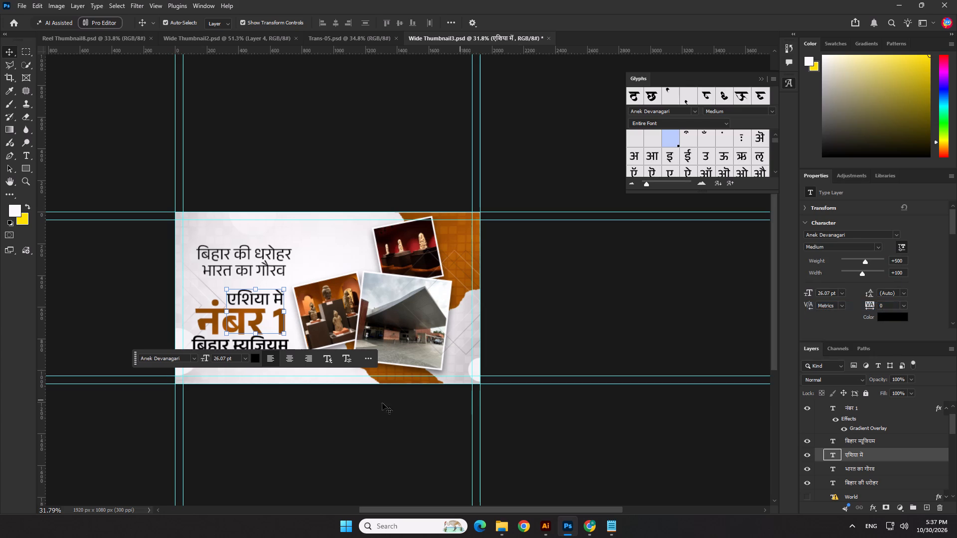
left_click(879, 246)
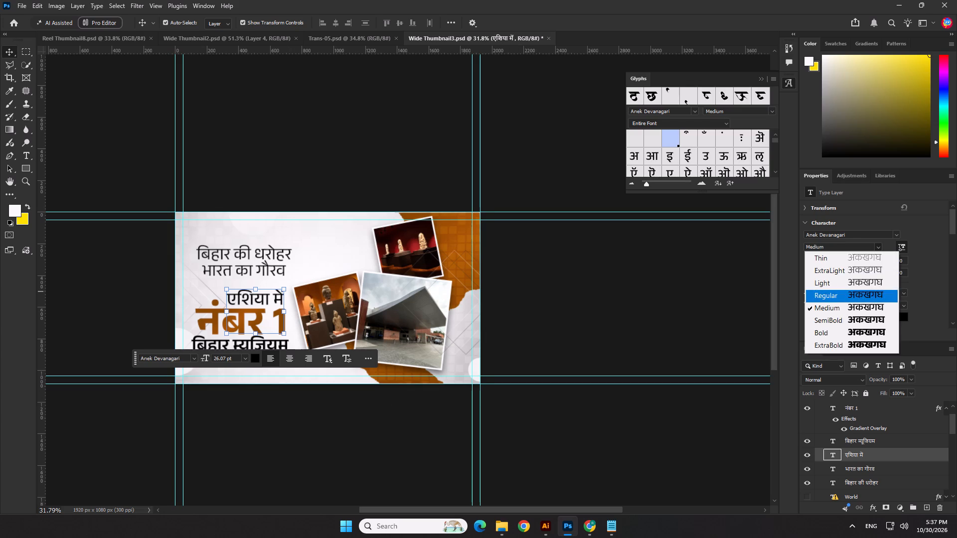
left_click(860, 292)
left_click(344, 416)
Set बिहार म्यूजियम to Regular weight and nudge it slightly right and down below नंबर 1.
left_click(231, 353)
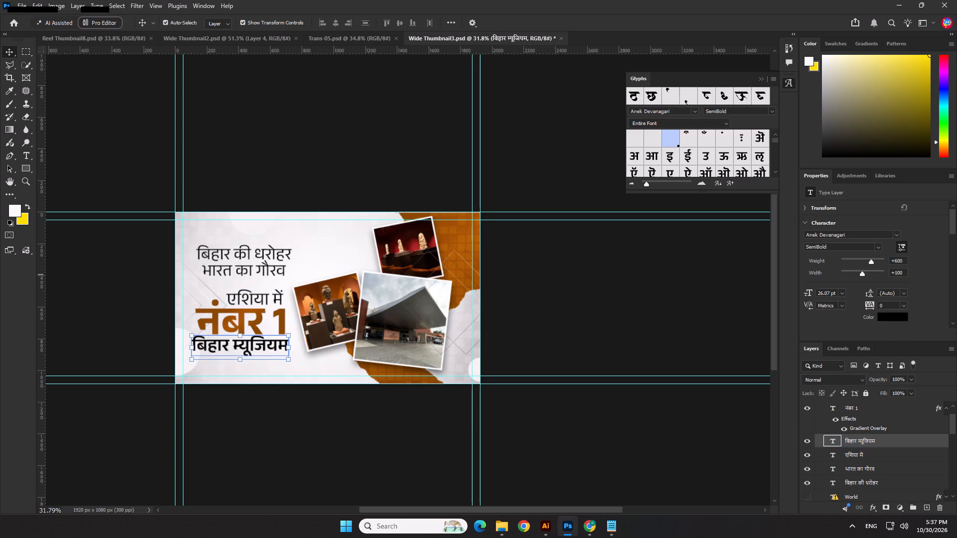
left_click(879, 247)
left_click(860, 299)
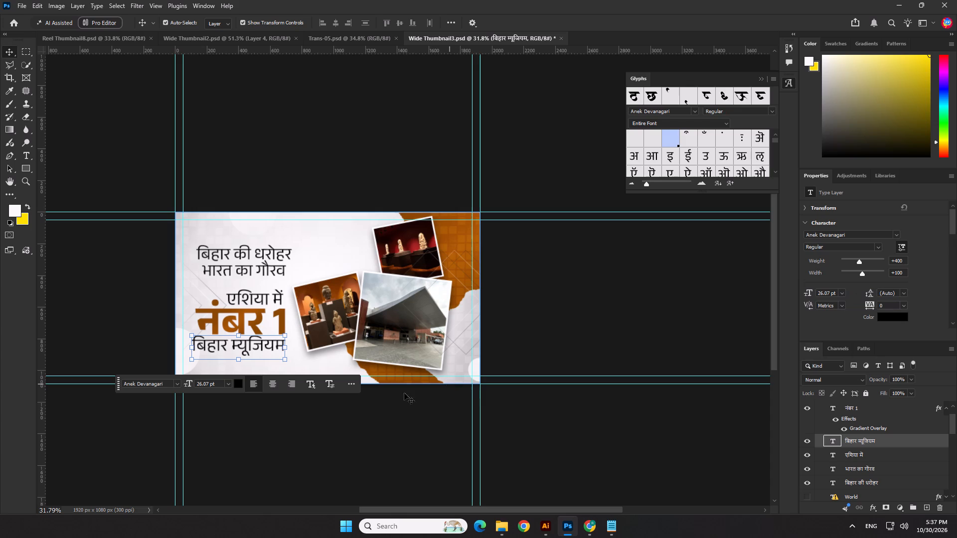
key("Right")
key("Down")
key("Down")
key("Down")
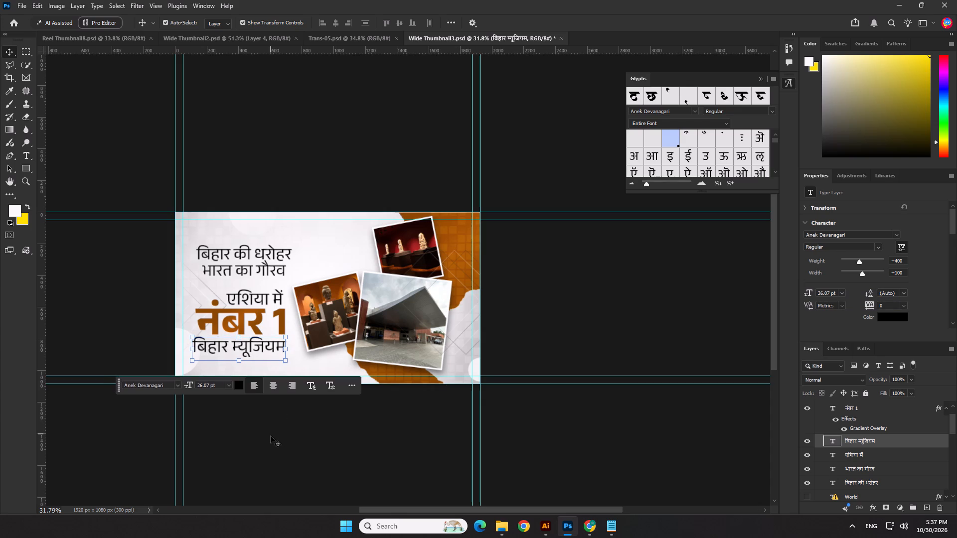
left_click(270, 437)
Draw a thin rectangle about 593 × 9 px directly under भारत का गौरव and fill it with a recently used orange-brown.
scroll(604, 420, "down", 2)
left_click(600, 443)
scroll(300, 361, "up", 1)
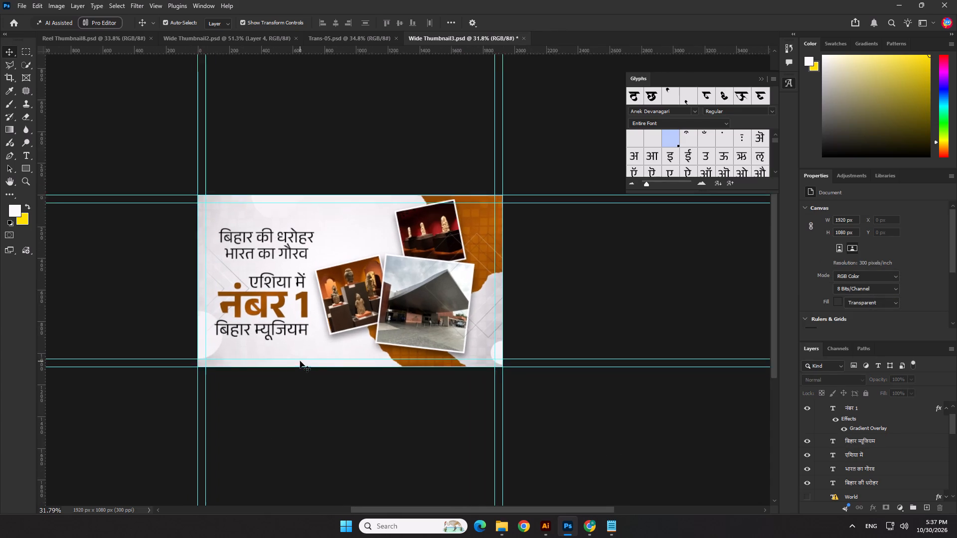
scroll(300, 361, "up", 2)
left_click(297, 412)
scroll(275, 284, "up", 3)
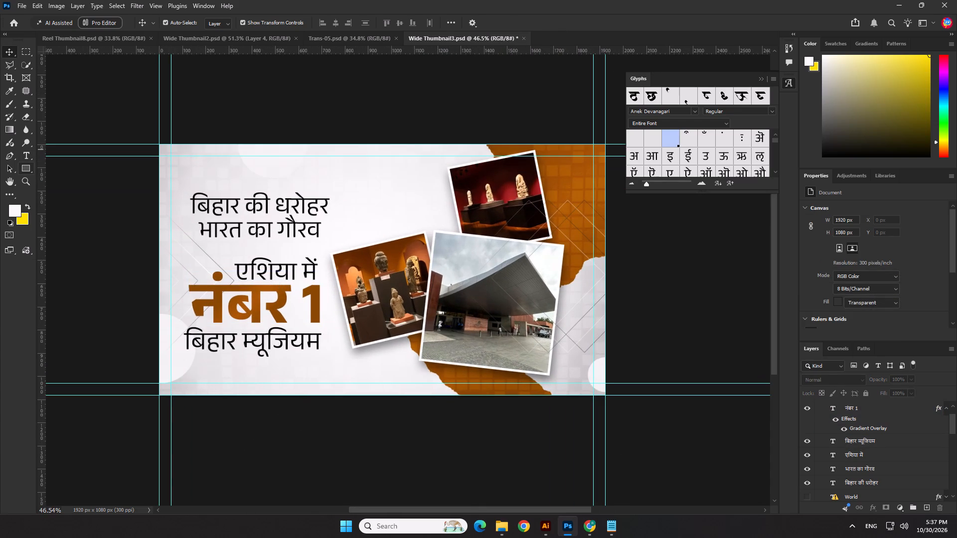
left_click(22, 171)
scroll(319, 251, "up", 6)
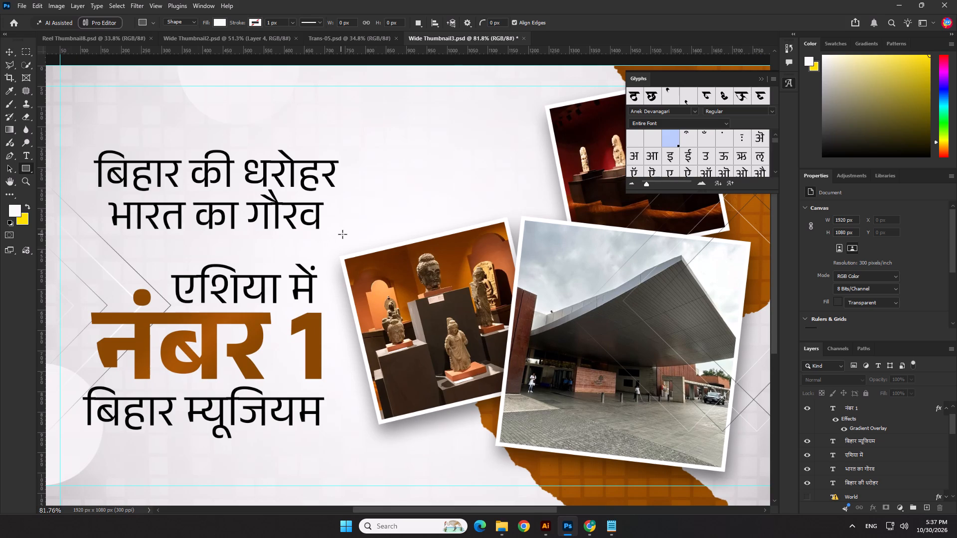
left_click_drag(334, 233, 130, 239)
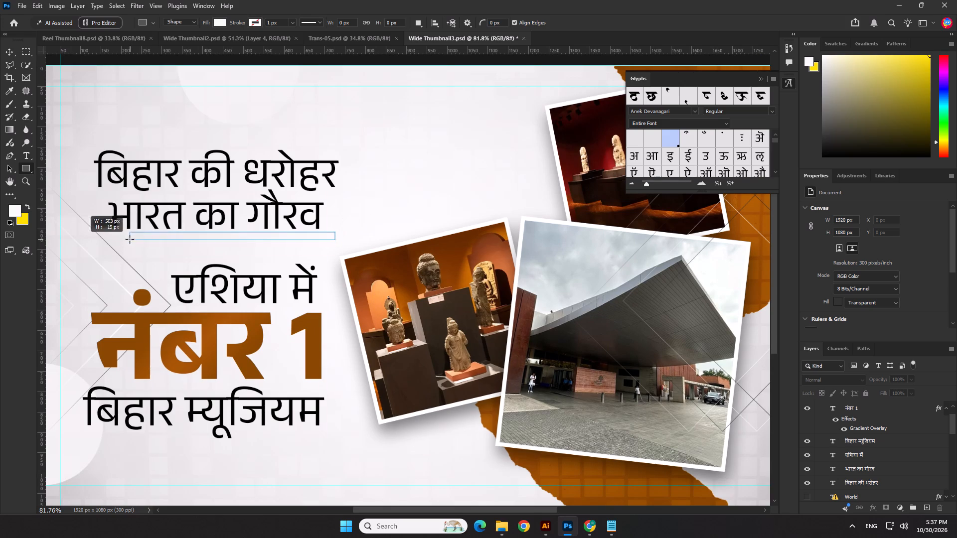
left_click_drag(130, 239, 93, 236)
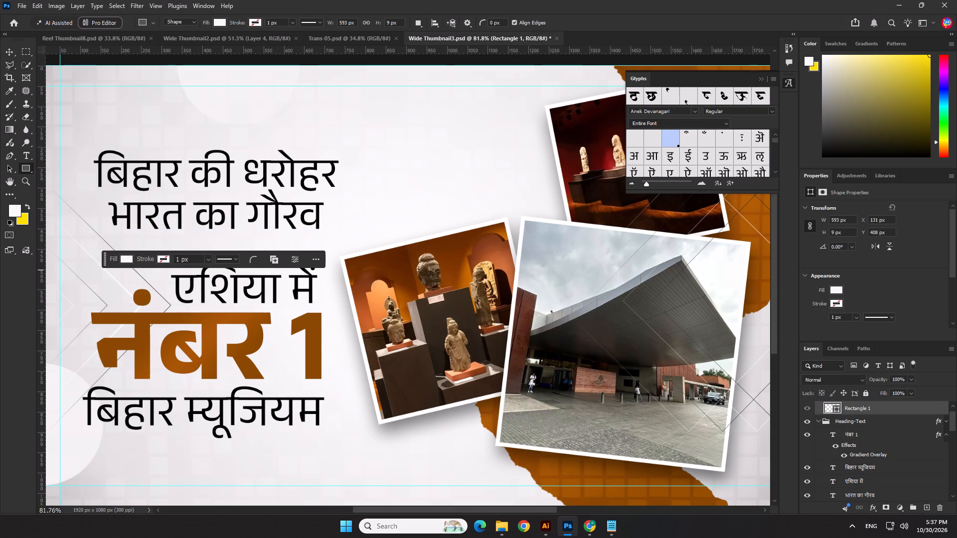
left_click(837, 291)
left_click(810, 341)
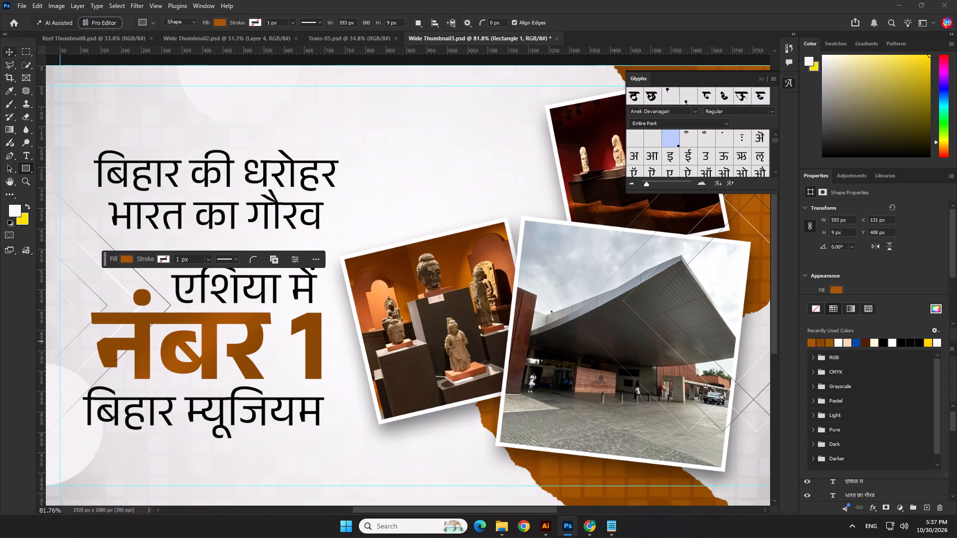
Move the Rectangle 1 layer above the Glow-Effects group and shift the underline down 10 px.
left_click(12, 52)
scroll(819, 419, "up", 3)
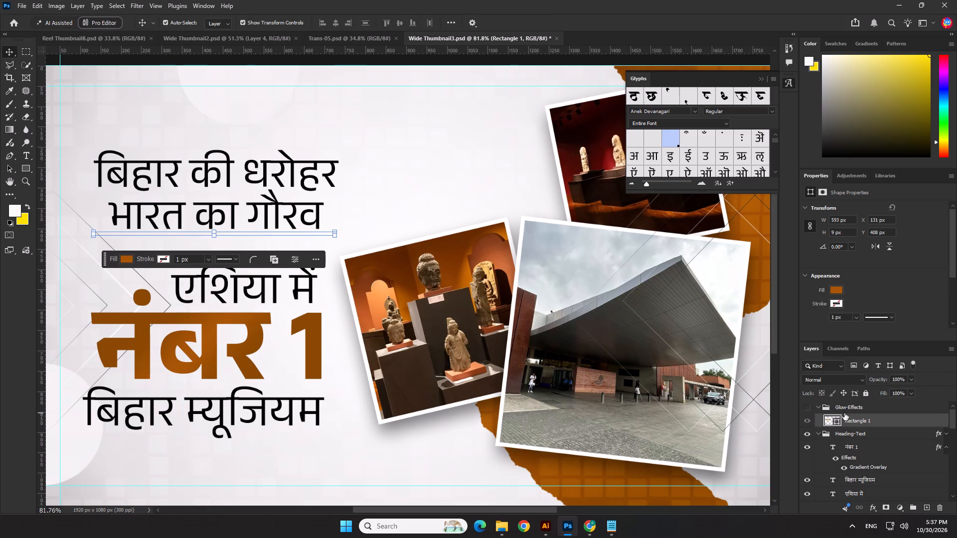
scroll(844, 413, "up", 2)
left_click_drag(850, 422, 847, 402)
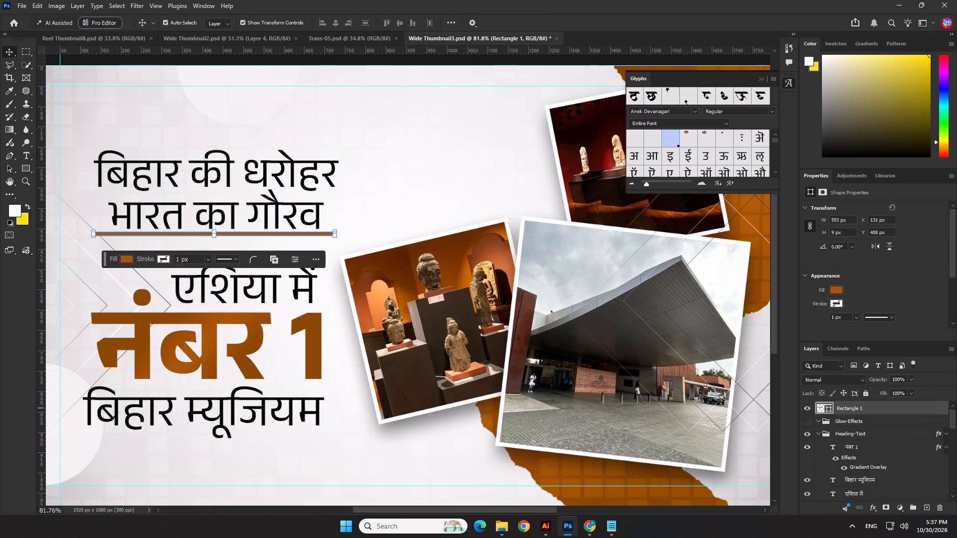
key("shift+Down")
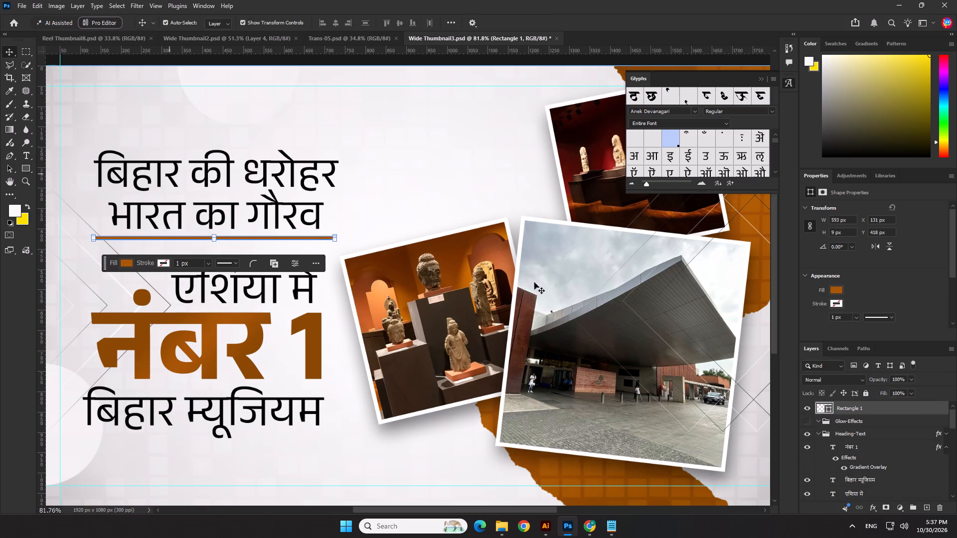
Add a layer mask to the underline and fade out its left end with a black-to-white gradient.
left_click(889, 510)
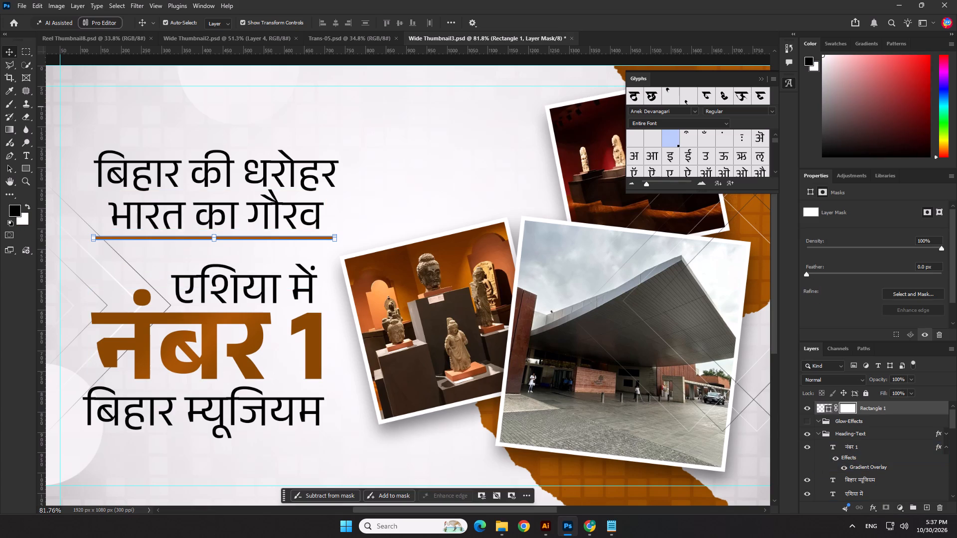
left_click(8, 133)
scroll(91, 244, "up", 3)
left_click_drag(82, 238, 116, 238)
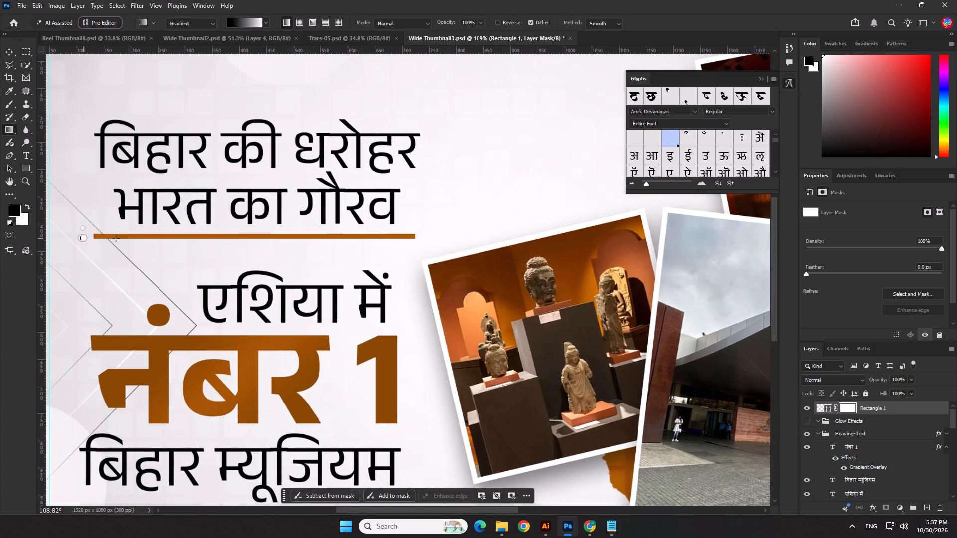
left_click_drag(116, 238, 178, 238)
left_click_drag(81, 237, 104, 240)
left_click(7, 52)
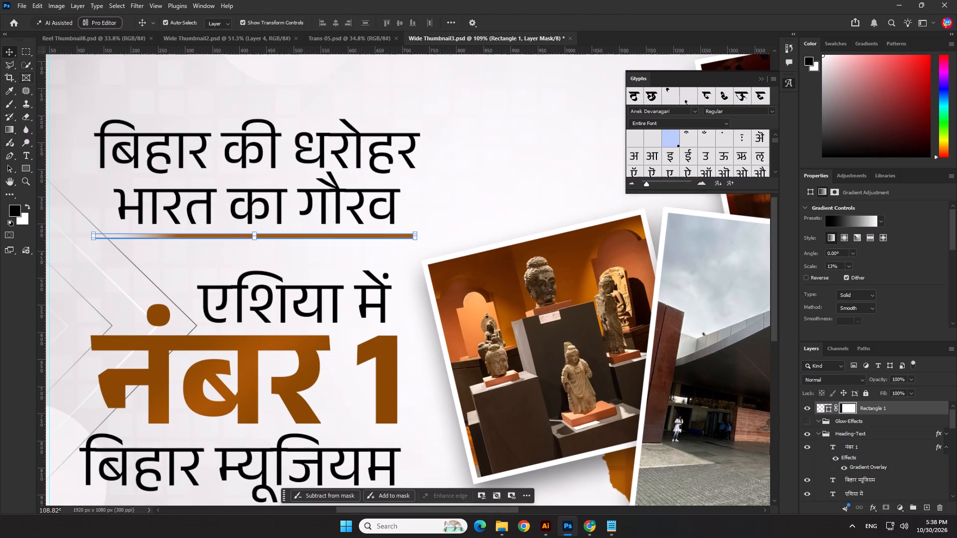
Save the thumbnail document.
scroll(351, 210, "down", 9)
key("ctrl+s")
left_click(136, 238)
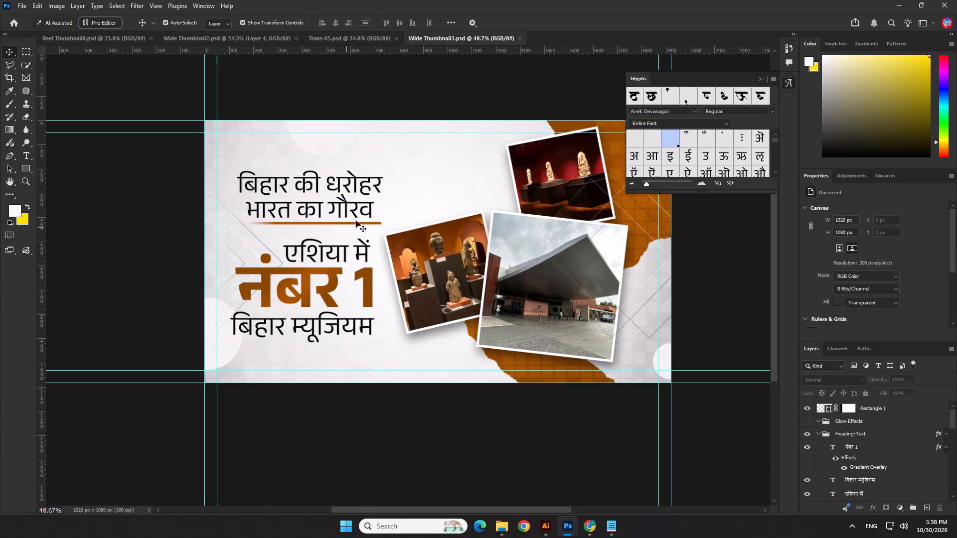
Shorten the underline from its right end to about 566 px, so it ends near the edge of भारत का गौरव.
scroll(356, 221, "up", 6)
left_click(378, 221)
scroll(392, 224, "up", 4)
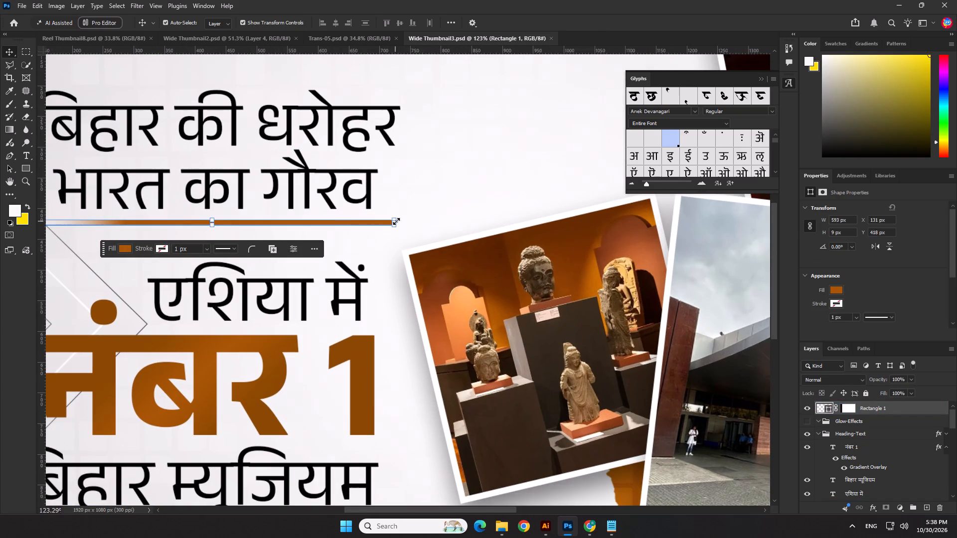
left_click_drag(397, 223, 383, 224)
scroll(383, 224, "down", 4)
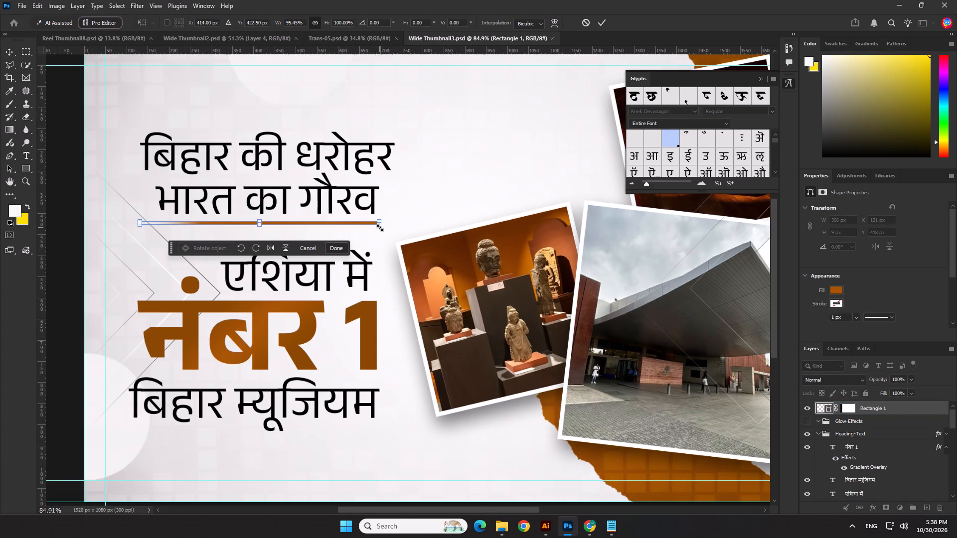
key("Return")
scroll(218, 226, "down", 5)
left_click(97, 229)
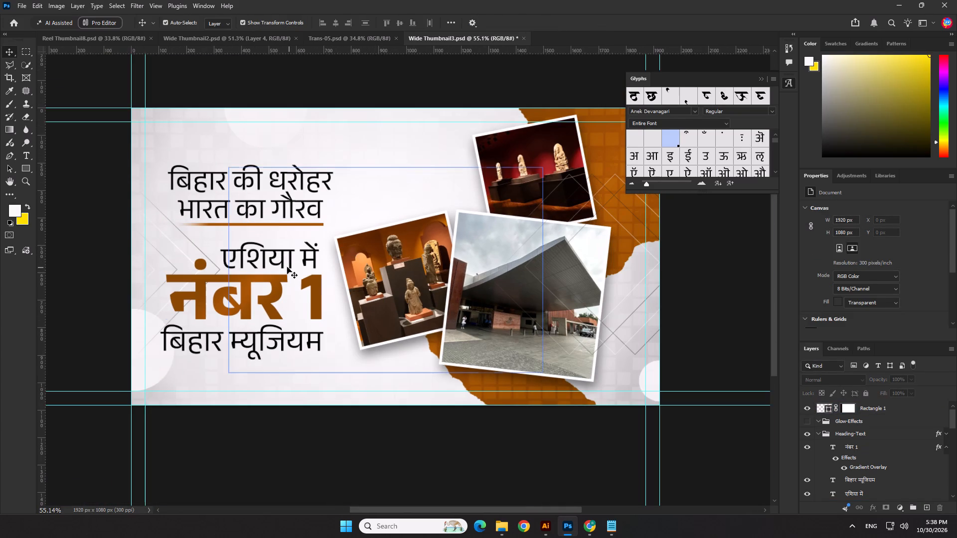
Shorten the underline from its left end to 536 px wide and thin it to 5 px high.
scroll(256, 250, "up", 5)
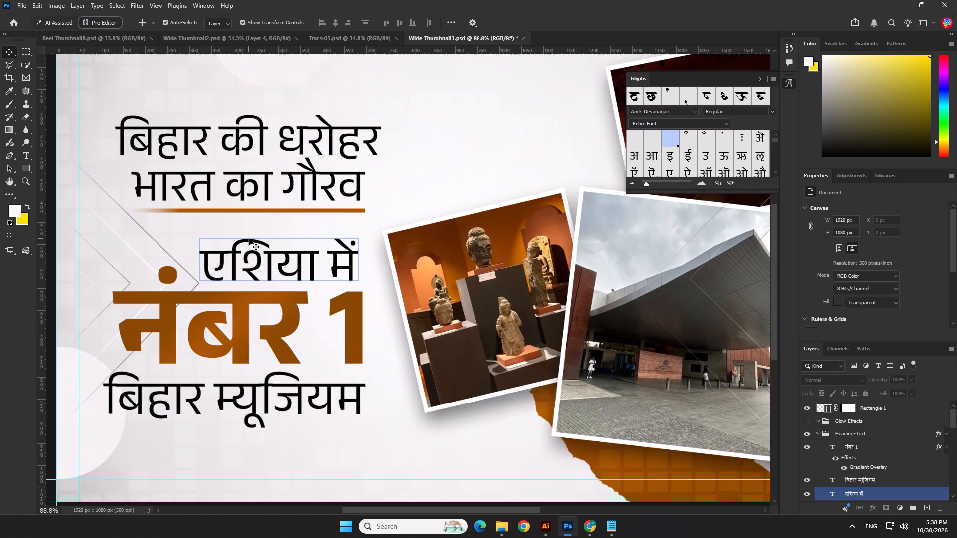
left_click(211, 210)
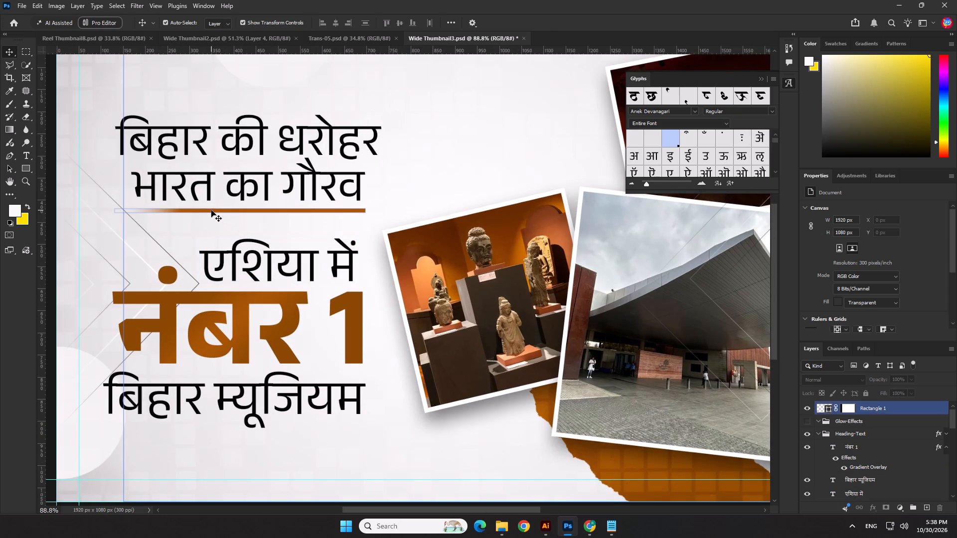
left_click_drag(114, 210, 121, 213, "shift")
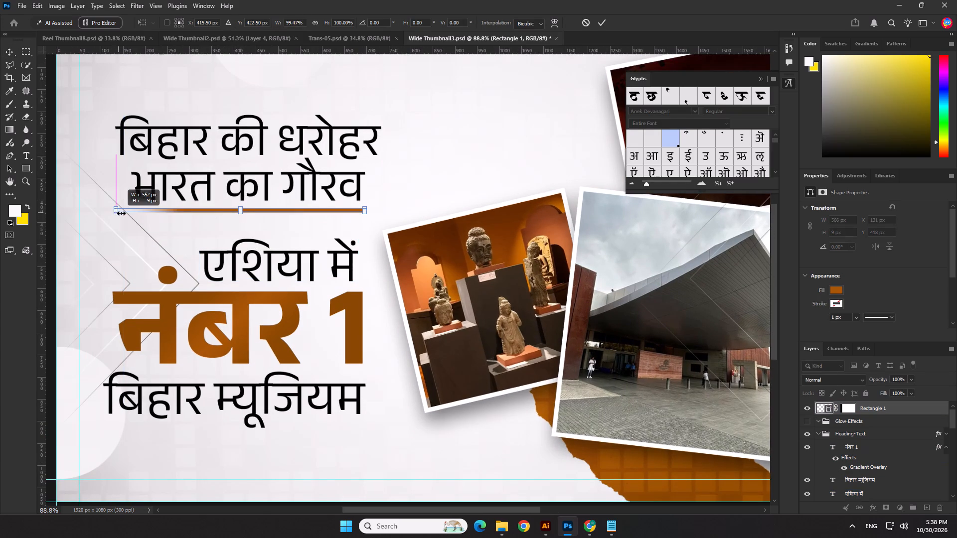
left_click_drag(121, 213, 123, 214, "shift")
scroll(202, 200, "up", 11)
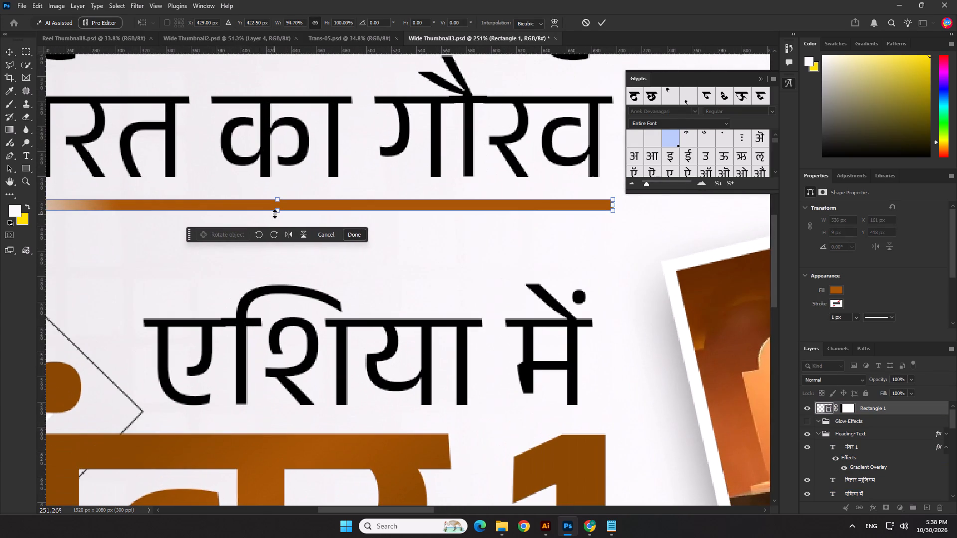
left_click_drag(275, 213, 281, 208, "shift")
scroll(281, 208, "down", 8)
key("Return")
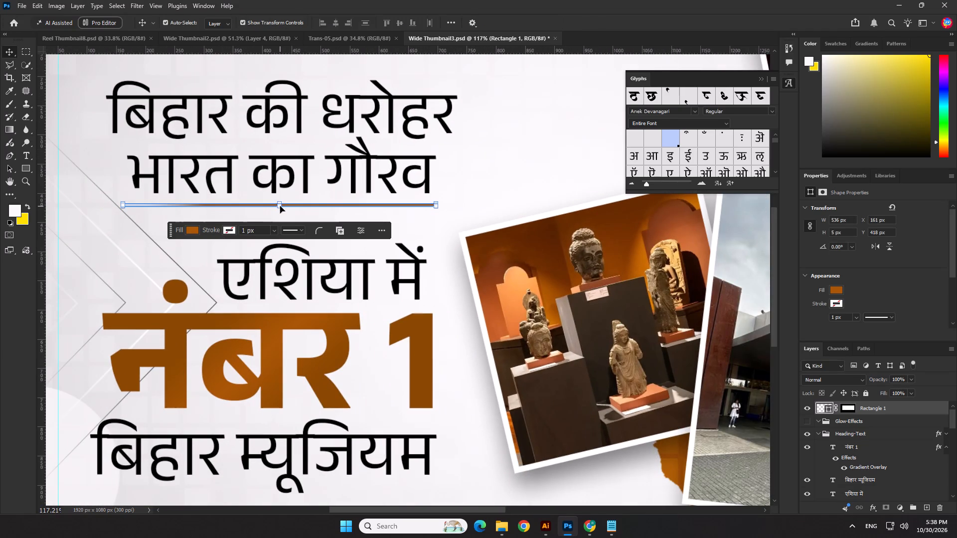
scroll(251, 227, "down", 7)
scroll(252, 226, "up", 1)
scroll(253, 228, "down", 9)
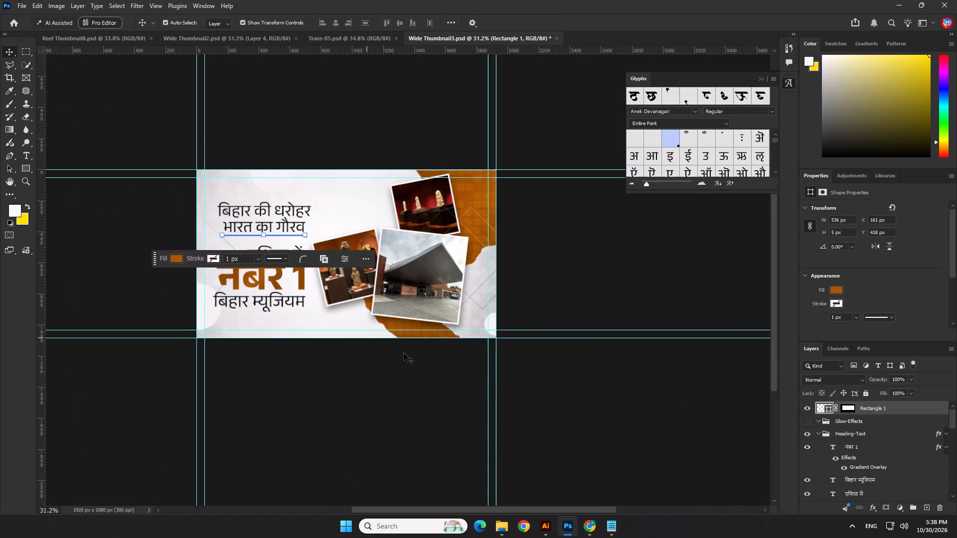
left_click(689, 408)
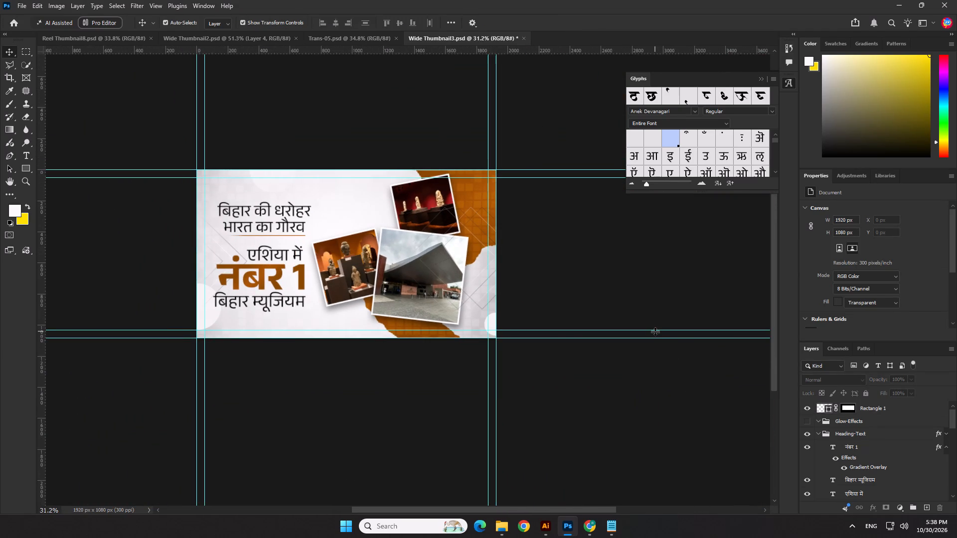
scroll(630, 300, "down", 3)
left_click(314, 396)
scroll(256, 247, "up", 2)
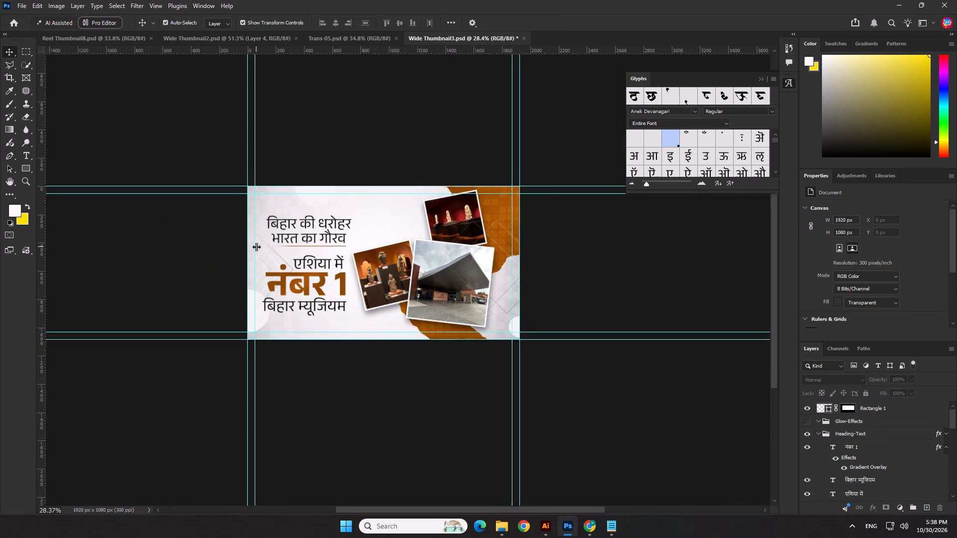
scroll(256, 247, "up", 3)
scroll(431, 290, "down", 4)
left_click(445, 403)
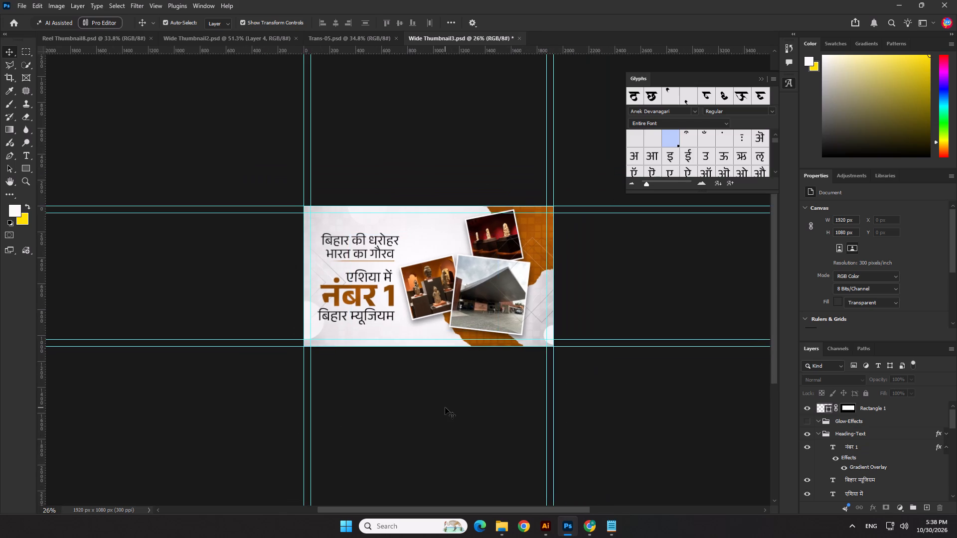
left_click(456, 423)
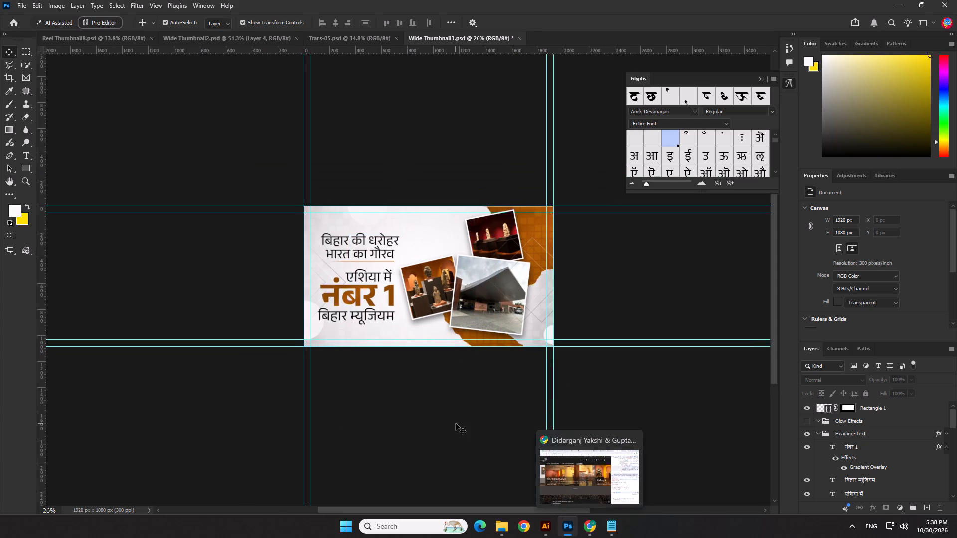
Toggle the visibility of the Texture, Image and Shape background layers to check what each one contributes.
scroll(323, 303, "up", 8)
left_click(323, 363)
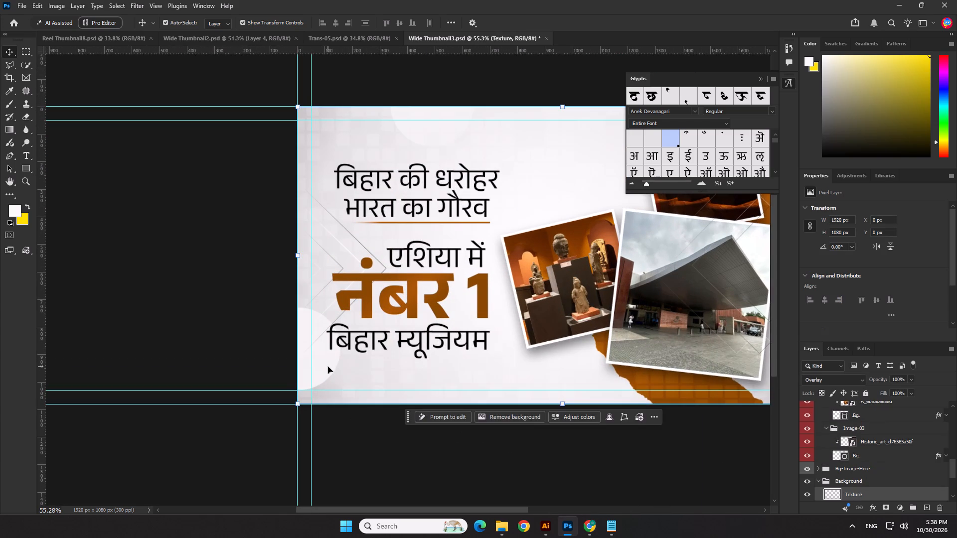
left_click(328, 367)
scroll(840, 496, "down", 2)
left_click(810, 469)
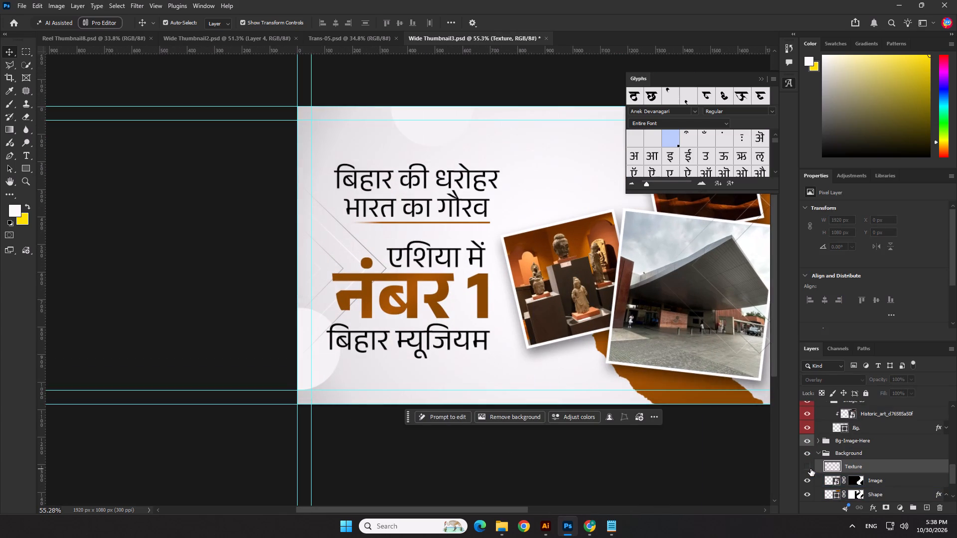
left_click(810, 469)
left_click(806, 483)
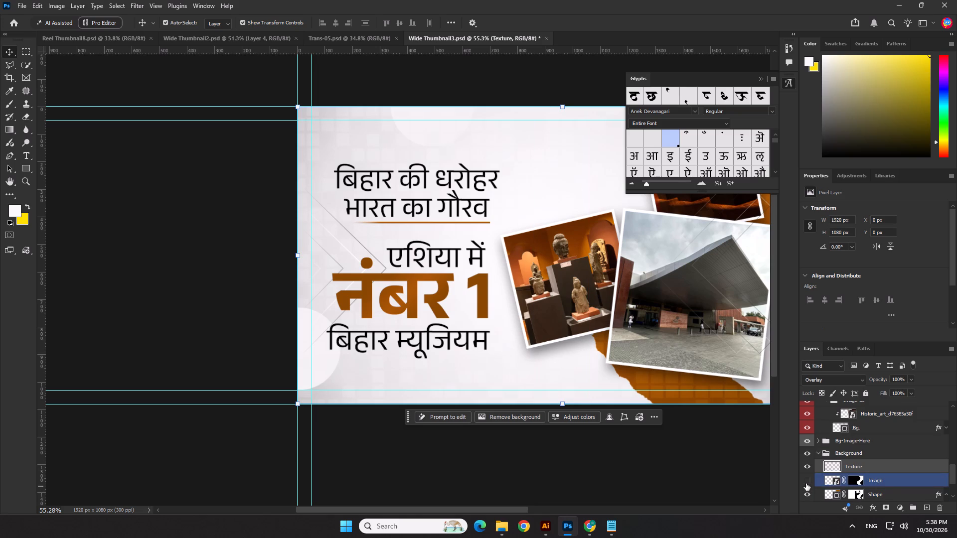
left_click(806, 483)
double_click(809, 495)
scroll(838, 447, "down", 4)
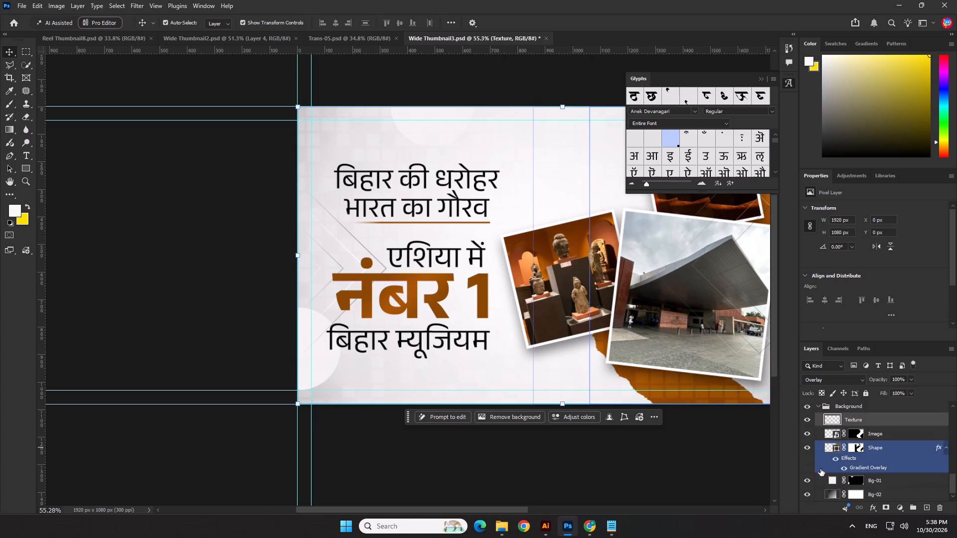
Delete the hidden World text layer from the Heading-Text group.
scroll(814, 486, "up", 14)
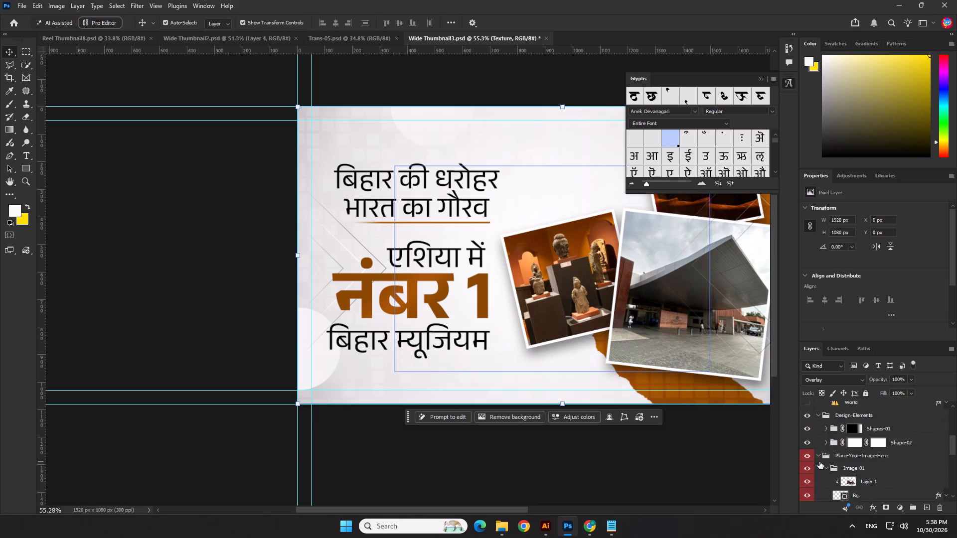
scroll(819, 462, "up", 6)
left_click(841, 485)
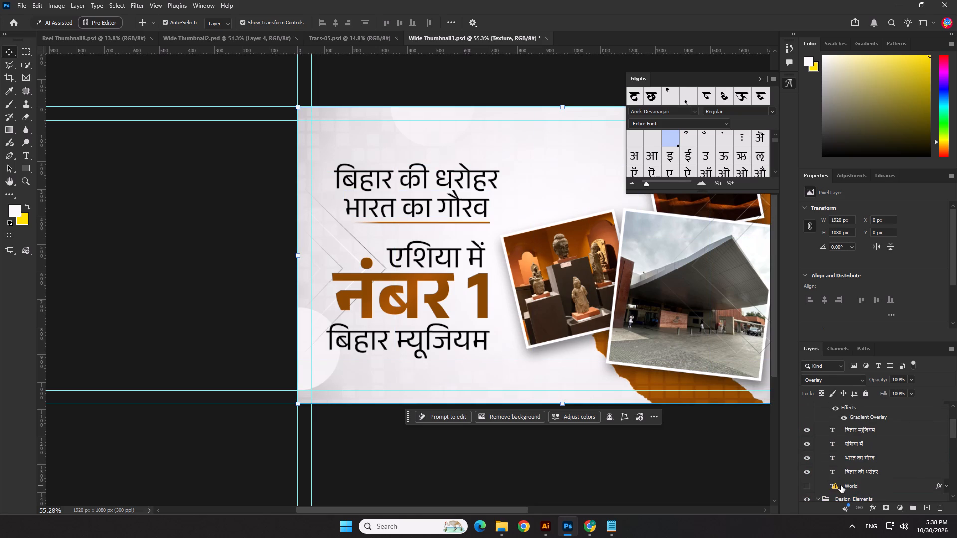
key("Delete")
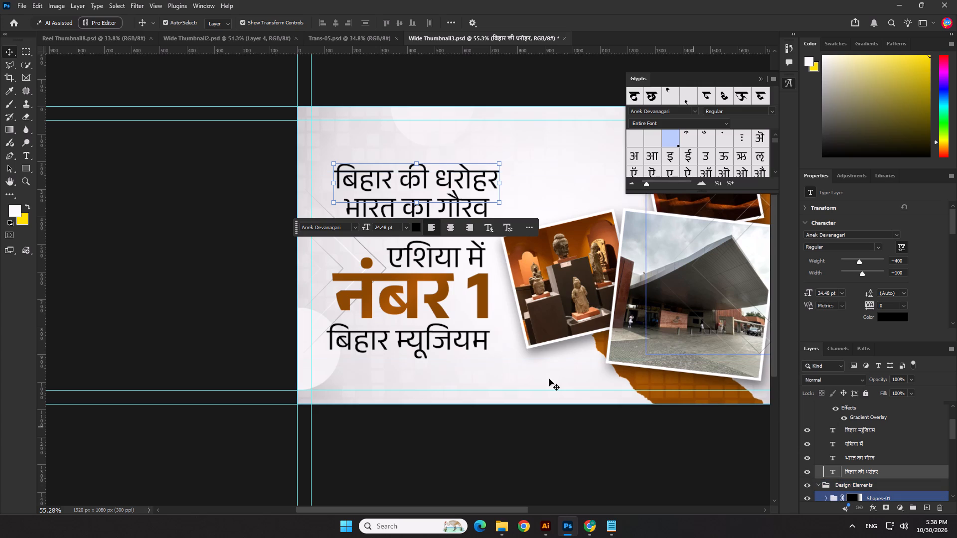
Skew बिहार की धरोहर, भारत का गौरव and the underline together vertically so they slope upward to the right.
scroll(477, 223, "up", 9)
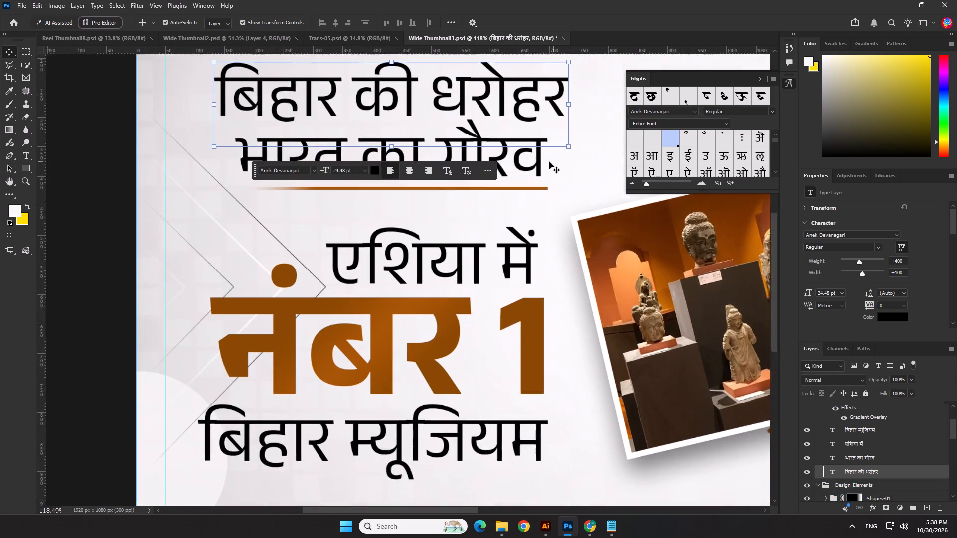
left_click(540, 165, "shift")
scroll(539, 194, "up", 6)
left_click(541, 189, "shift")
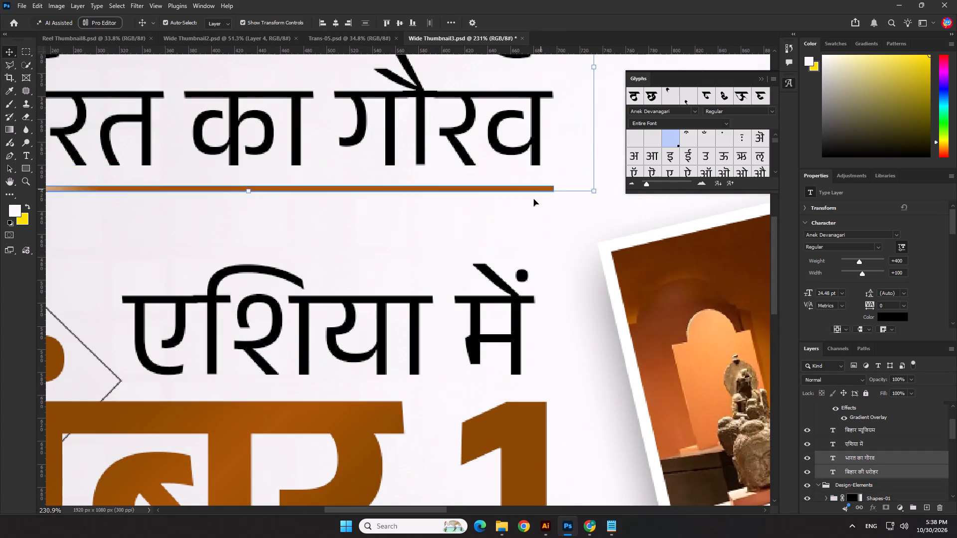
scroll(487, 249, "down", 14)
left_click_drag(524, 184, 524, 169, "ctrl+shift")
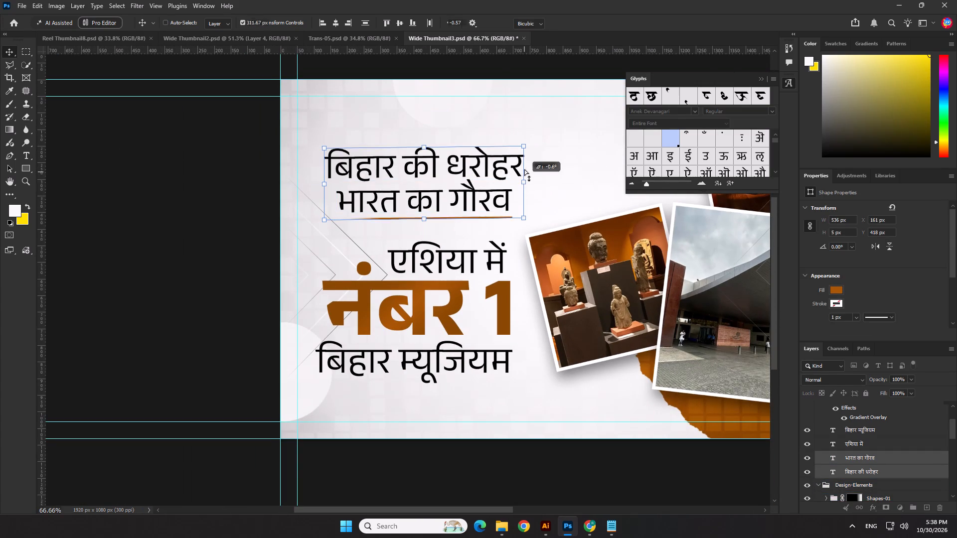
left_click_drag(524, 169, 524, 164, "ctrl+shift")
key("Return")
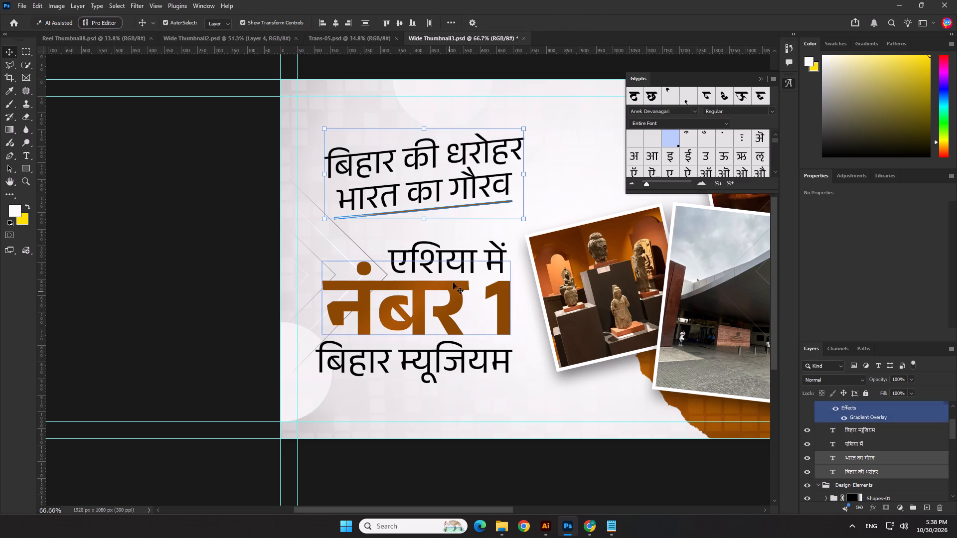
Skew एशिया में, नंबर 1 and बिहार म्यूजियम together vertically by about -6.4° to match the slope of the upper lines.
left_click(453, 253)
left_click(451, 308, "shift")
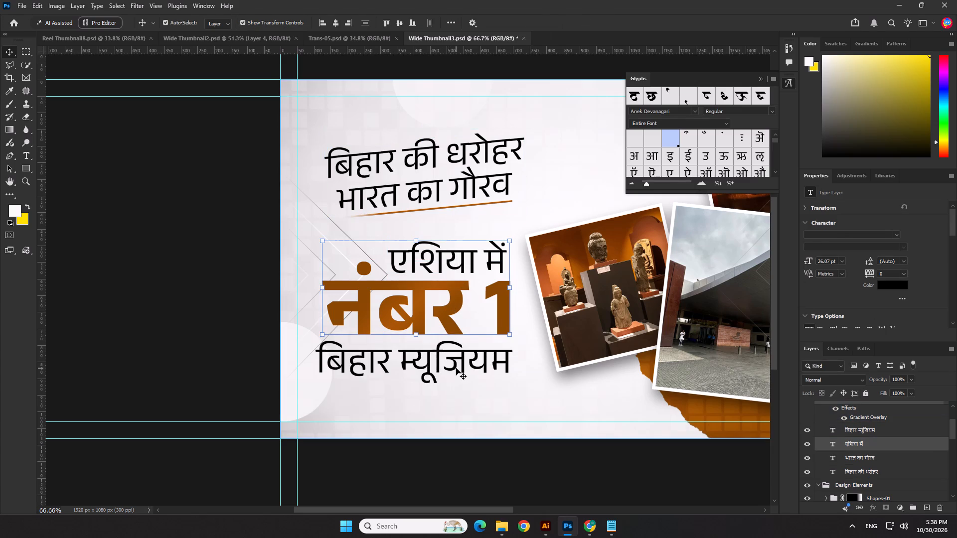
left_click(456, 368, "shift")
left_click_drag(513, 312, 513, 287, "ctrl+shift")
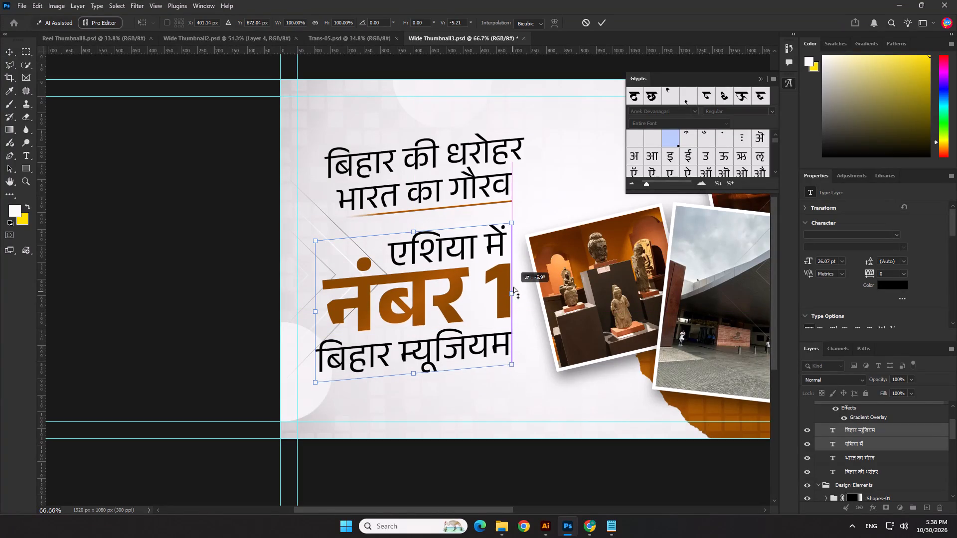
left_click_drag(513, 287, 513, 289, "ctrl+shift")
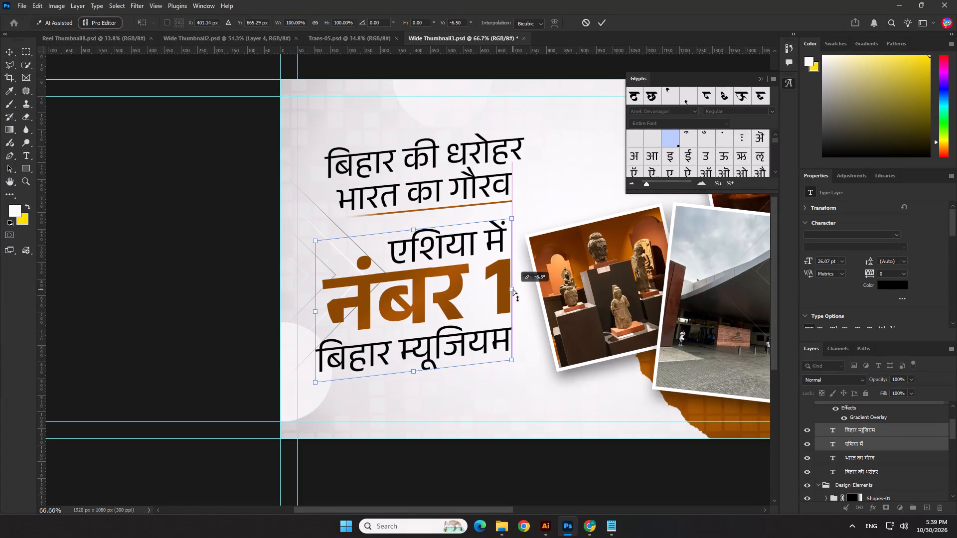
left_click_drag(513, 289, 512, 290, "ctrl+shift")
scroll(291, 350, "down", 6)
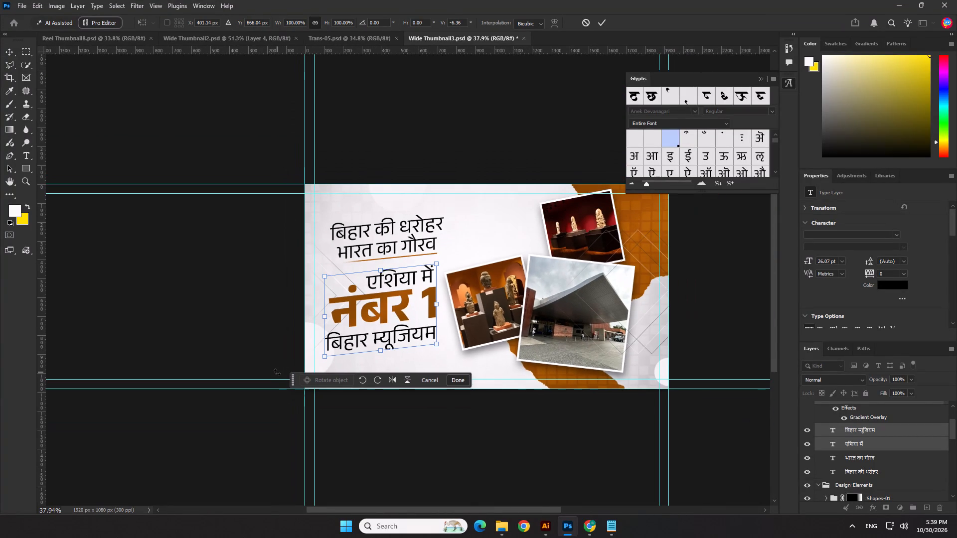
key("Return")
left_click(232, 296)
scroll(242, 321, "down", 5)
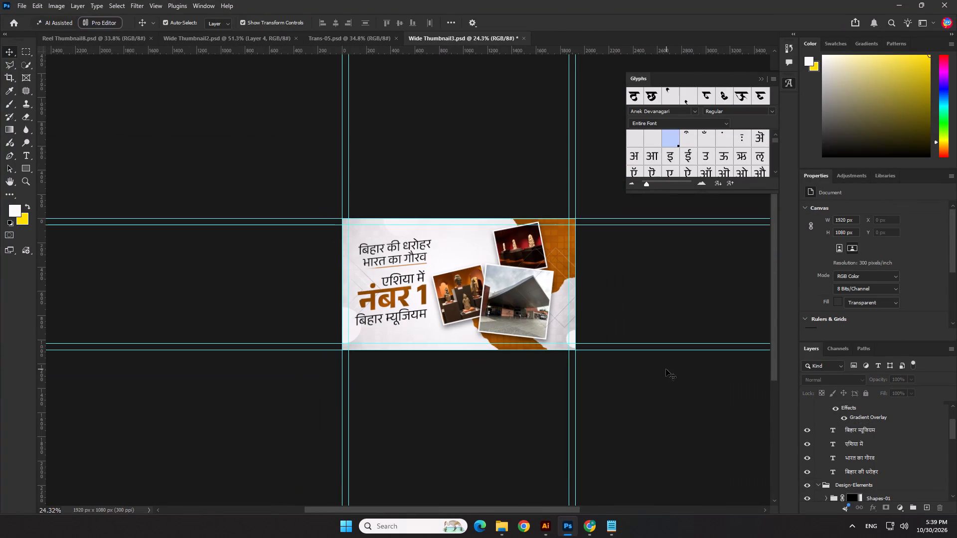
Hide the Bg-01 layer that holds the pale circles in the background.
scroll(340, 308, "up", 8)
left_click(349, 353)
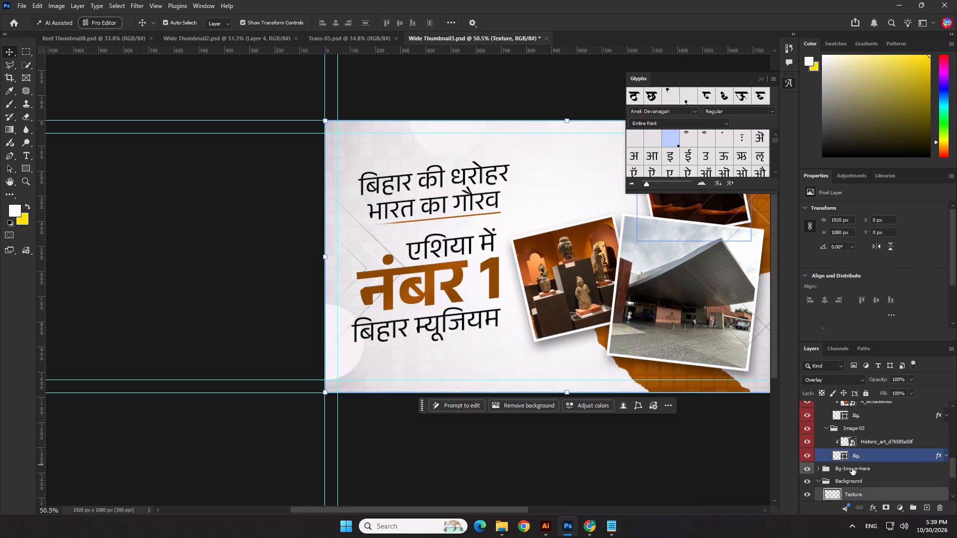
scroll(858, 465, "up", 9)
scroll(855, 464, "up", 12)
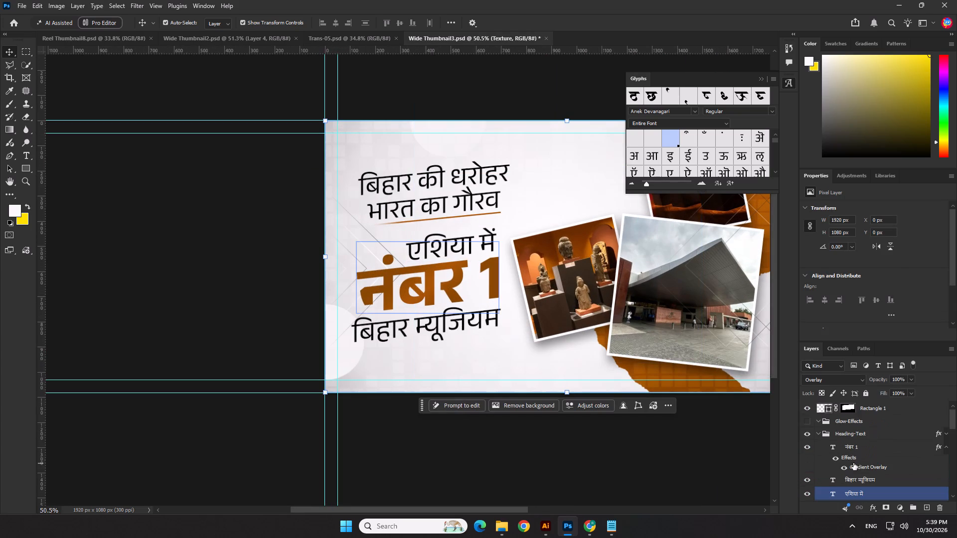
scroll(853, 444, "down", 9)
scroll(852, 446, "up", 1)
scroll(852, 446, "down", 11)
scroll(852, 446, "up", 1)
scroll(852, 446, "down", 10)
left_click(809, 482)
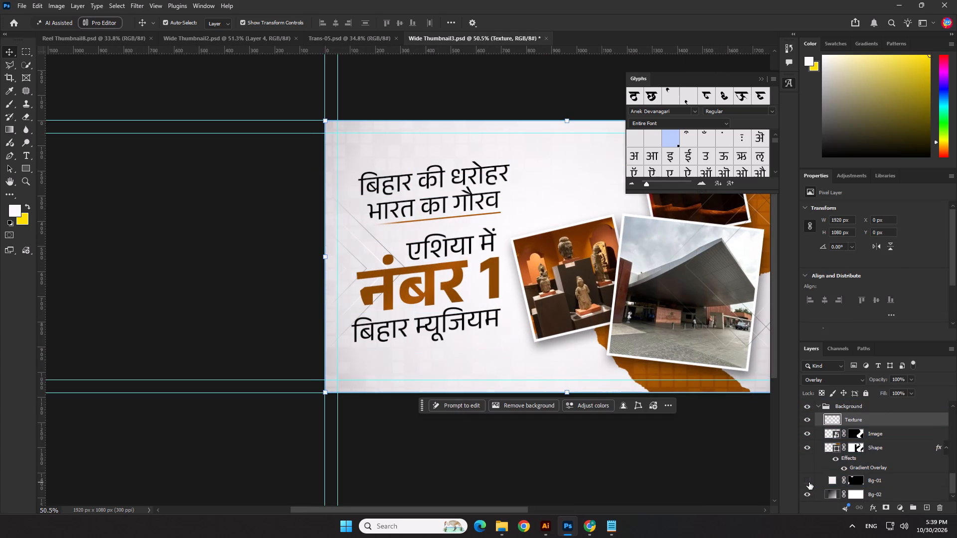
left_click(809, 482)
left_click(809, 482)
scroll(323, 336, "down", 5)
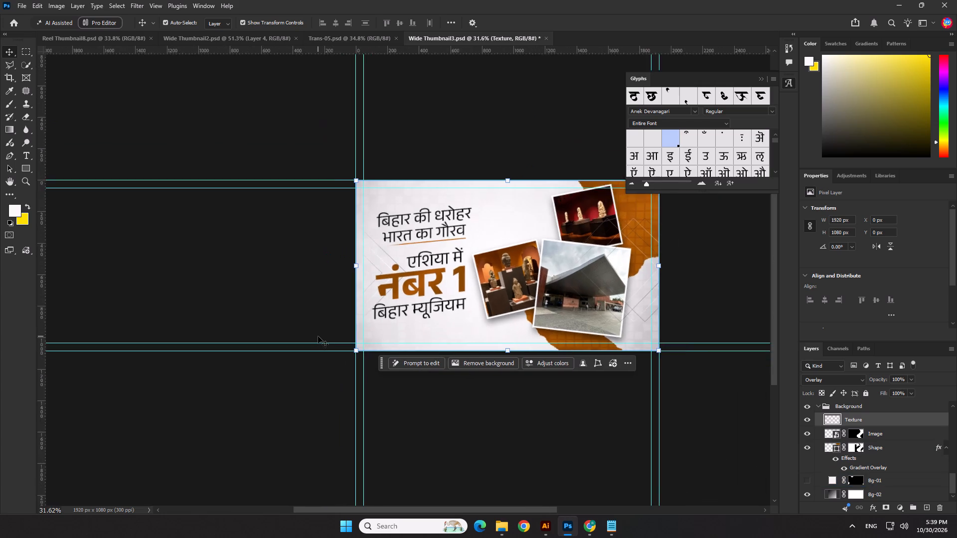
scroll(318, 336, "down", 3)
left_click(683, 364)
Toggle the Texture, Image and Bg-01 layers to check whether any of them holds the chevron lines behind the headline.
scroll(381, 245, "up", 8)
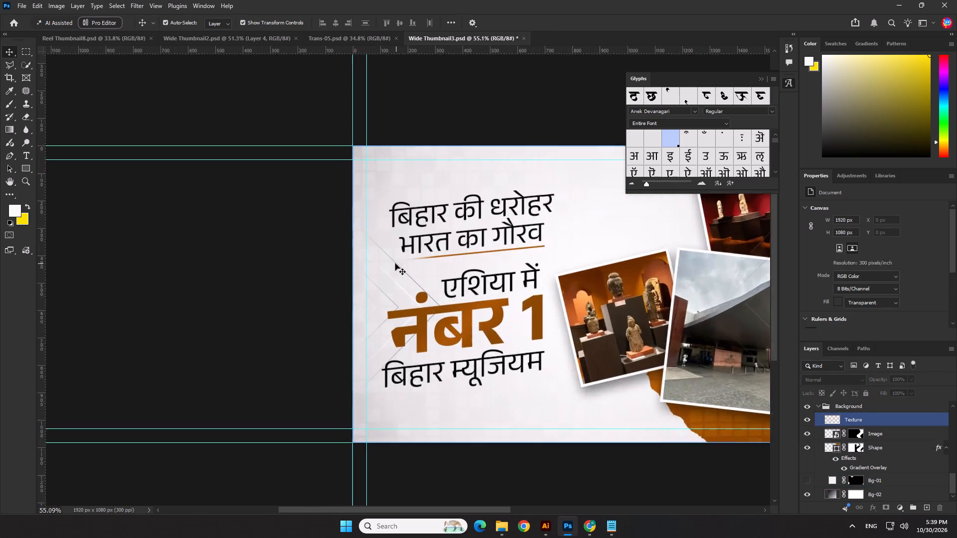
scroll(395, 264, "up", 4)
left_click(394, 264)
left_click(396, 265)
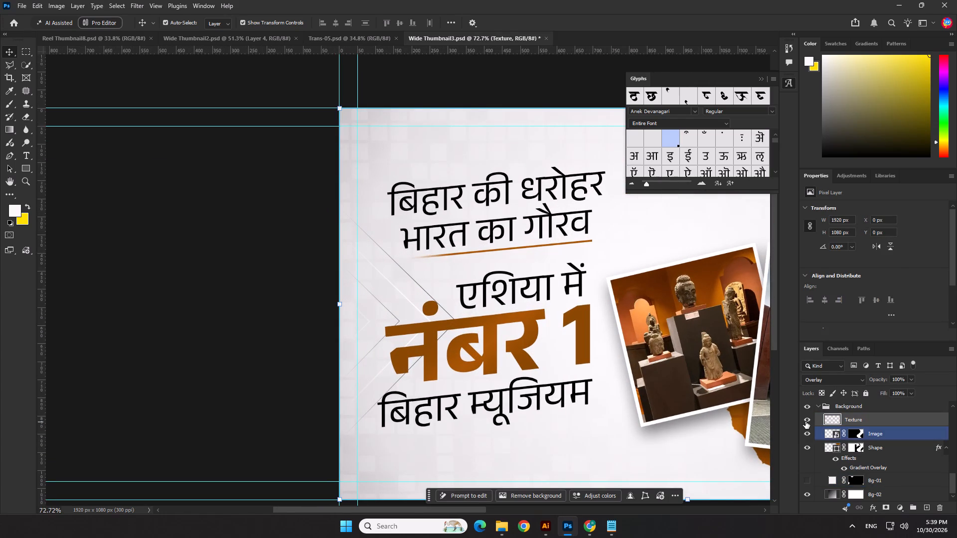
left_click(804, 420)
left_click(804, 420)
left_click(807, 427)
left_click(807, 428)
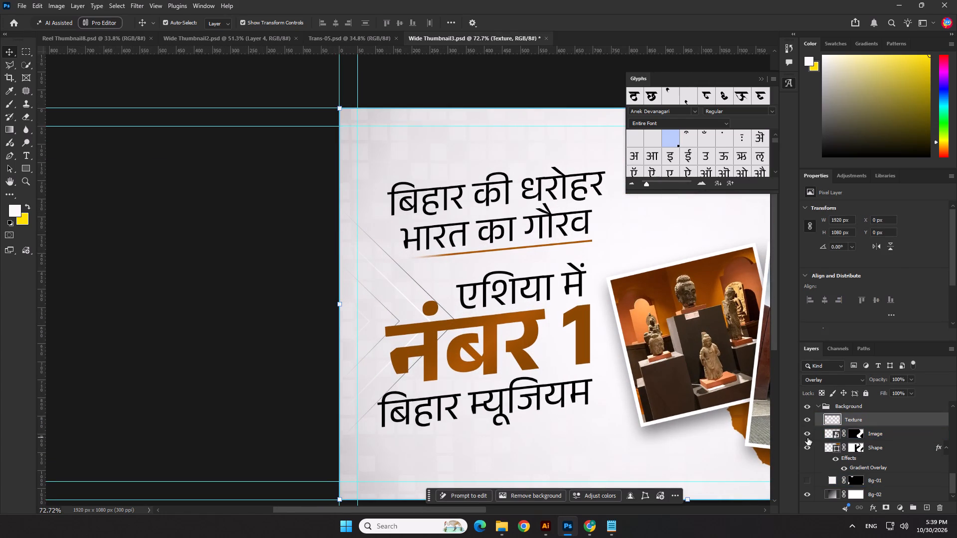
left_click(807, 440)
left_click(806, 434)
double_click(806, 480)
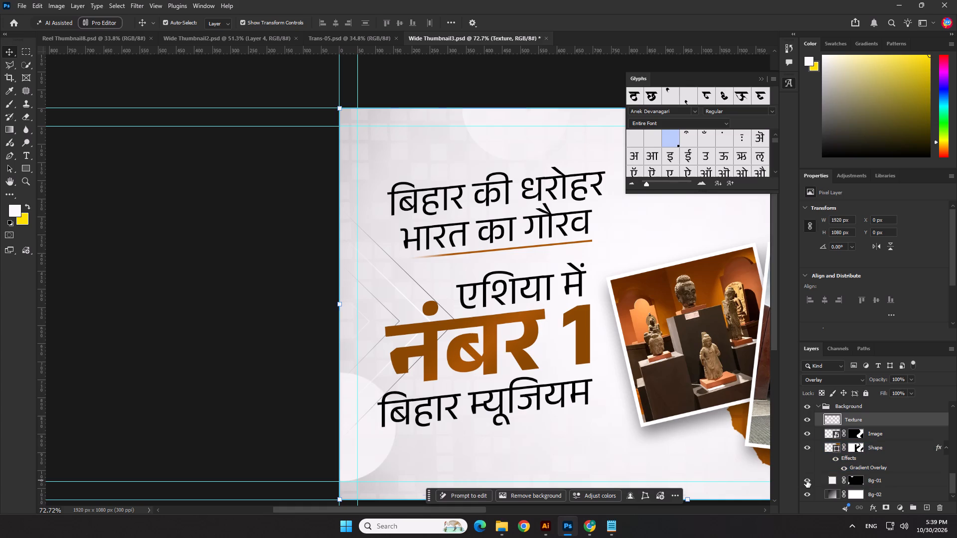
Look through the layer stack and toggle the Glow-Effects and Shape-02 groups to find the source of the chevron lines.
scroll(806, 480, "down", 5)
scroll(806, 480, "up", 7)
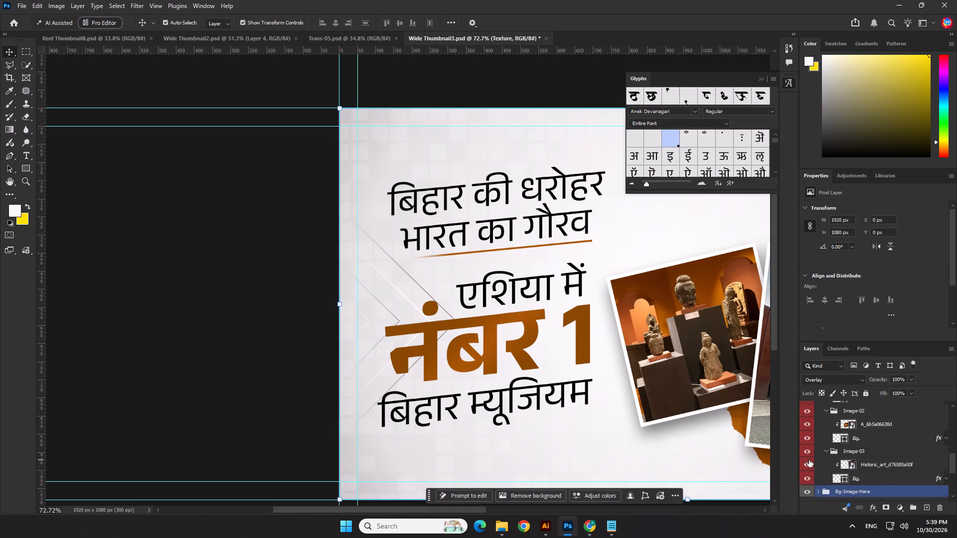
scroll(809, 460, "up", 14)
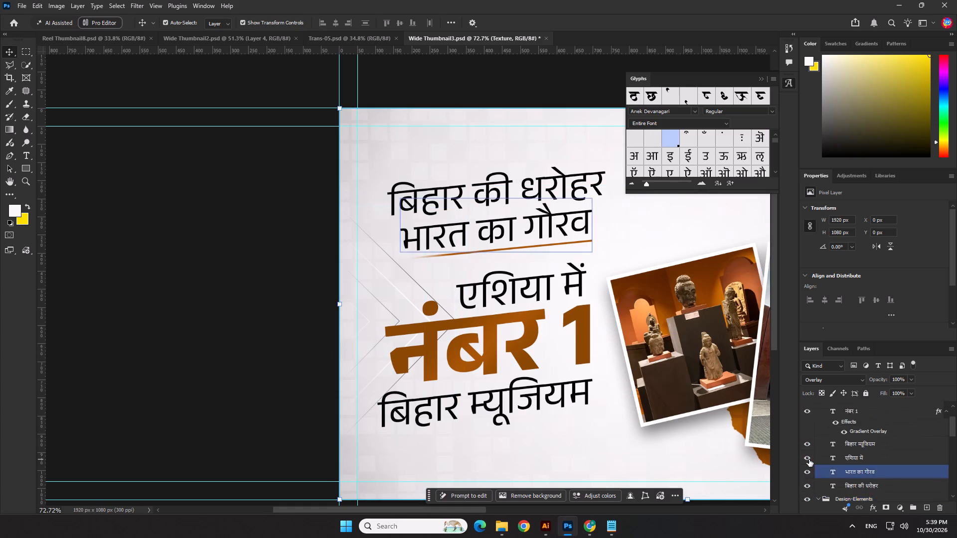
scroll(809, 459, "up", 9)
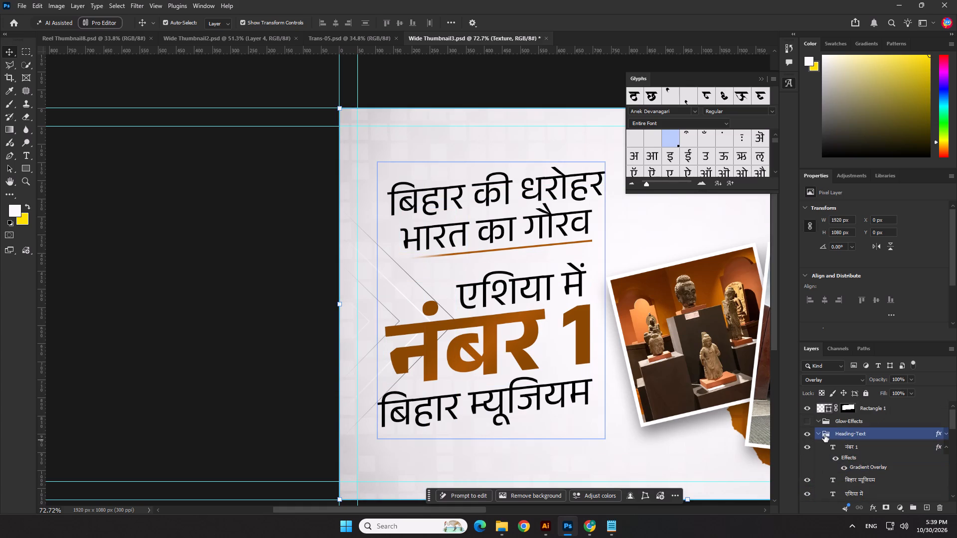
scroll(824, 436, "up", 1)
scroll(824, 437, "down", 1)
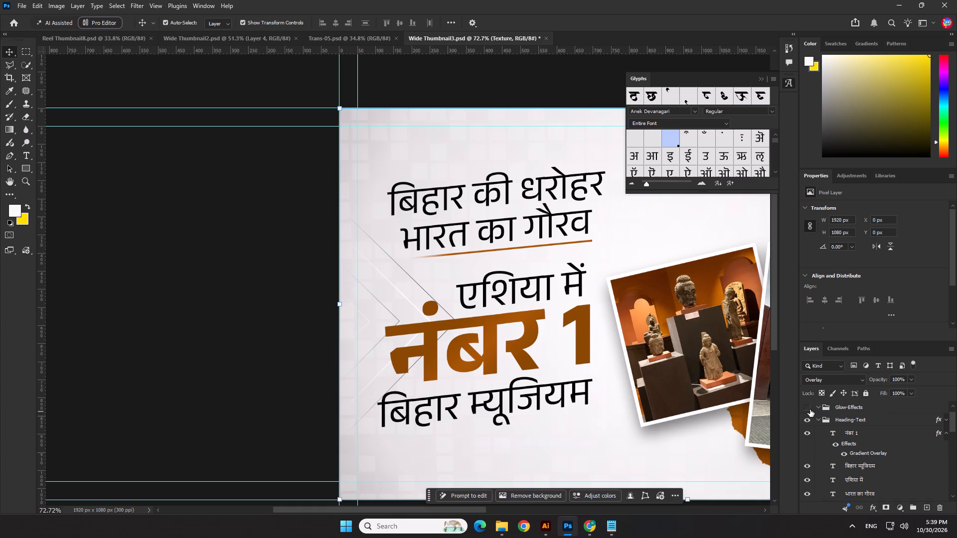
left_click(809, 409)
left_click(809, 409)
scroll(809, 409, "down", 10)
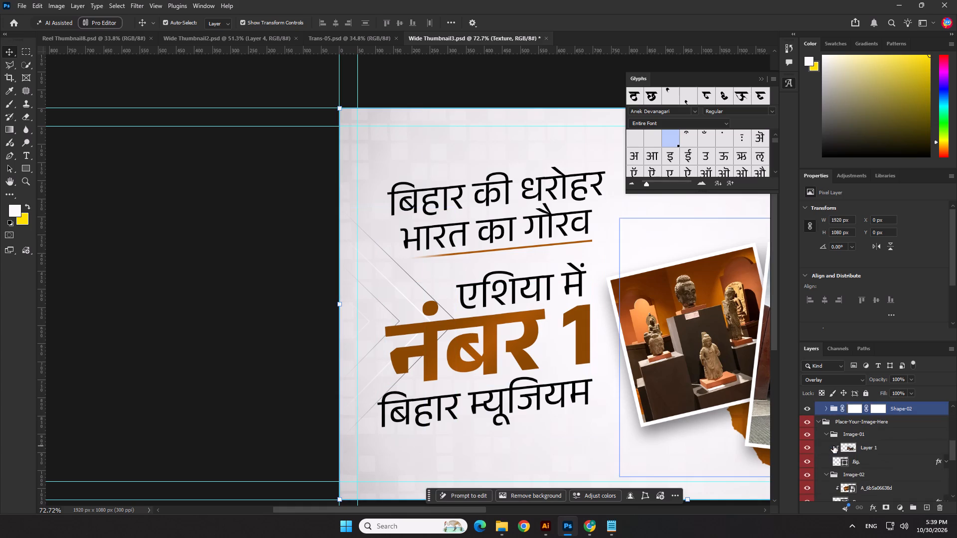
scroll(833, 446, "up", 2)
left_click(806, 436)
left_click(806, 436)
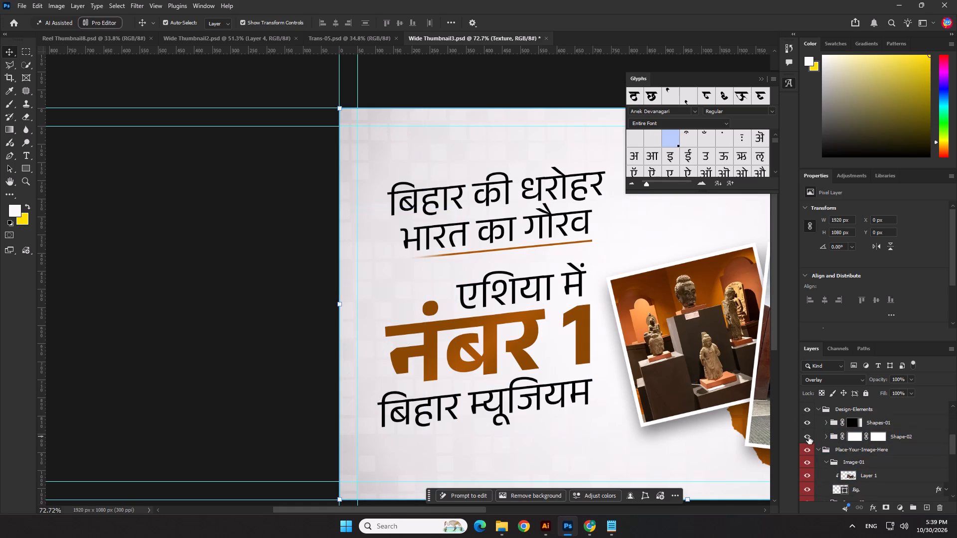
Move the four chevron shapes, Shape-01 to Shape-04 in the Shape-02 group, 60 px to the left.
left_click(824, 438)
left_click(863, 449)
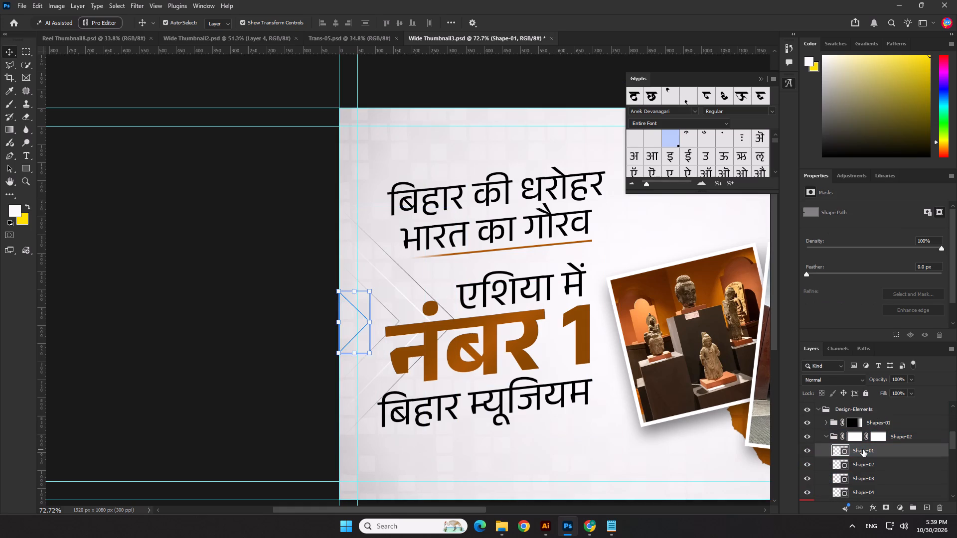
left_click(865, 466, "ctrl")
left_click(865, 476, "ctrl")
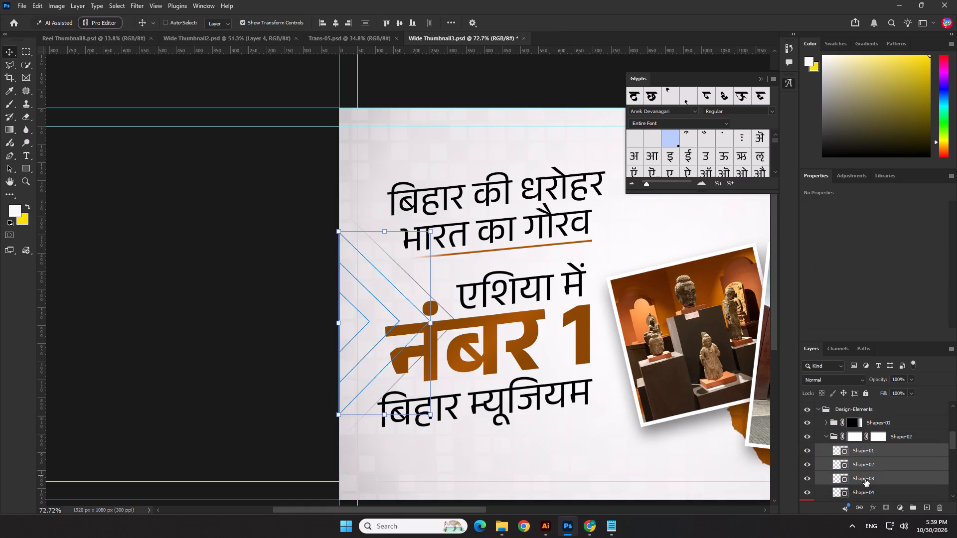
left_click(864, 495, "ctrl")
scroll(489, 423, "down", 5)
key("shift+Left")
key("shift+Left")
key("shift+Left")
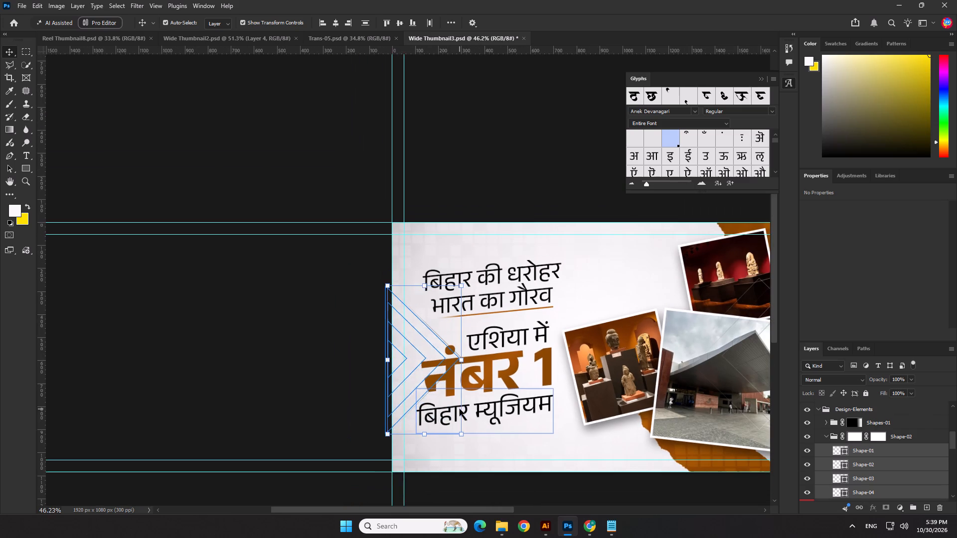
key("shift+Left")
key("shift+Left")
key("shift+Left")
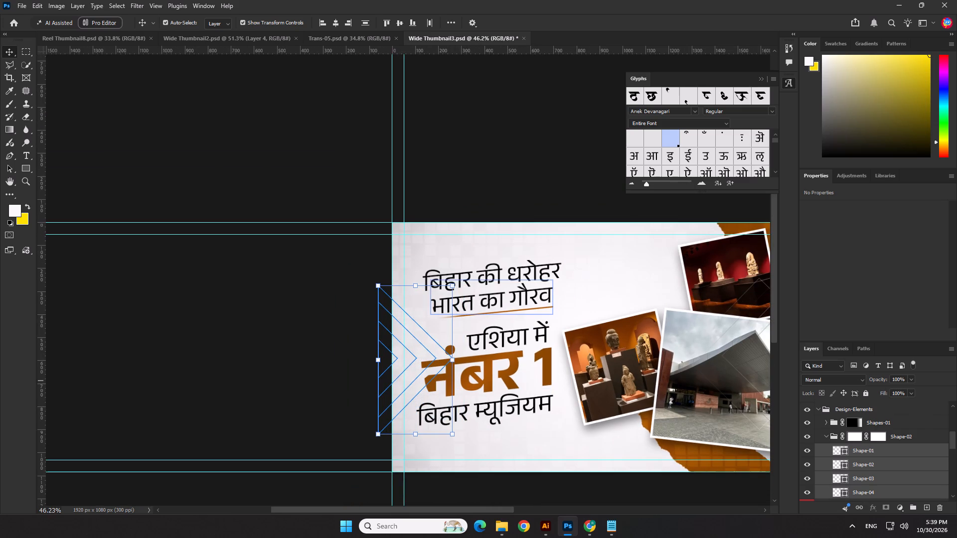
Set the opacity of the four chevron shapes behind the headline to 50%.
left_click_drag(900, 378, 854, 381)
type("50")
key("Return")
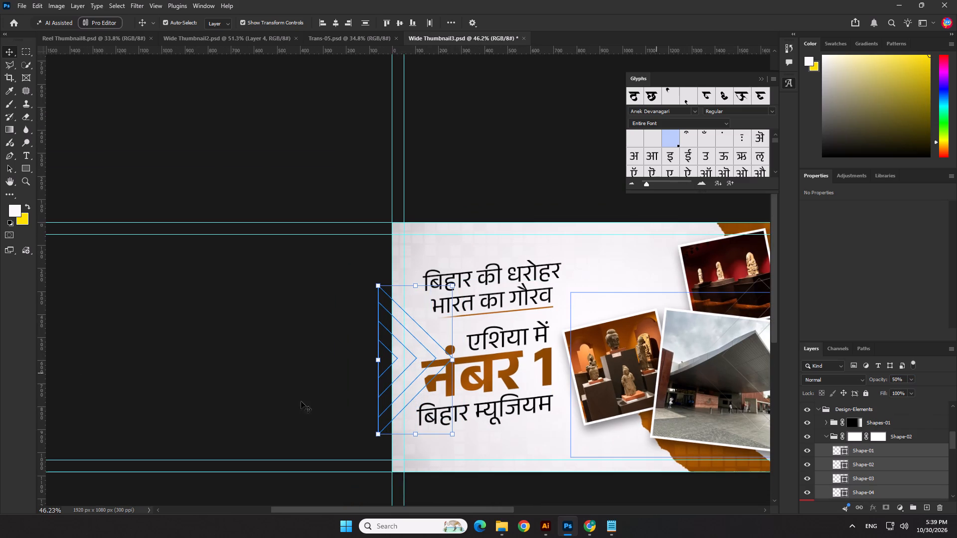
left_click(142, 346)
scroll(143, 309, "down", 10)
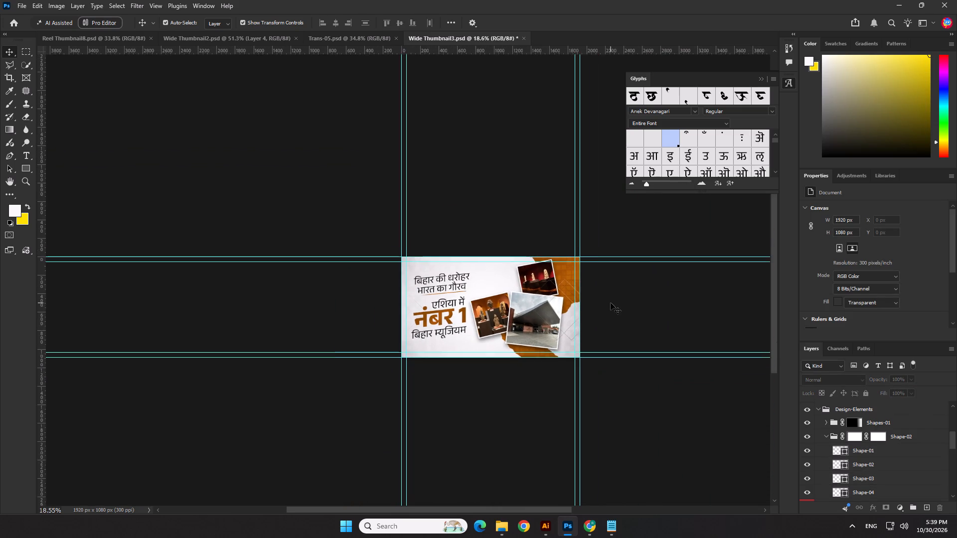
scroll(611, 303, "up", 11)
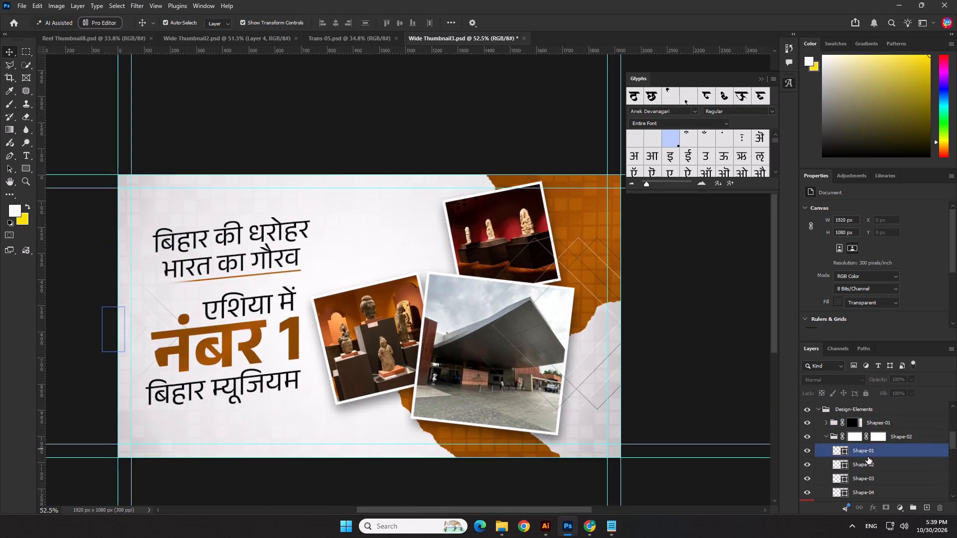
Look through the layer stack, from the background and photo groups up to Design-Elements, checking the decorative line shapes.
scroll(868, 458, "down", 3)
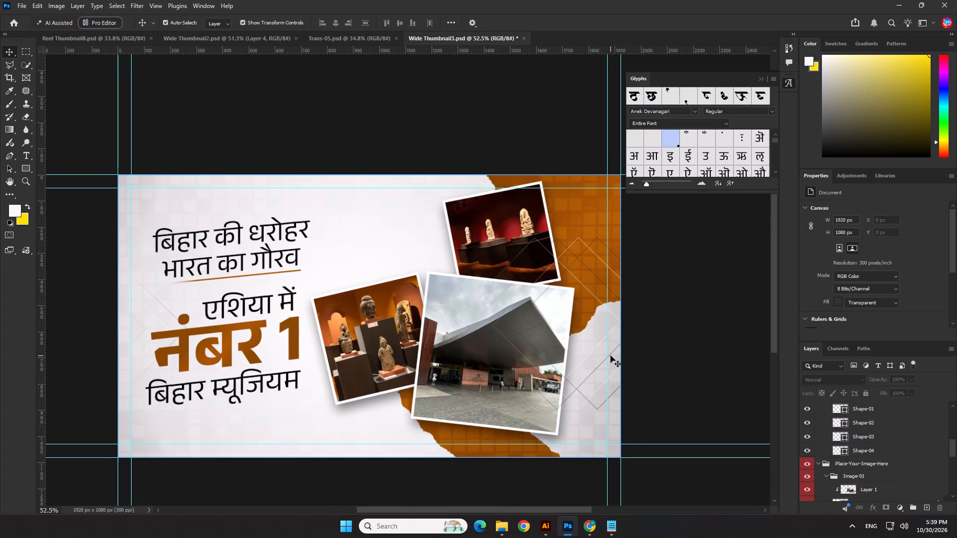
left_click(612, 353)
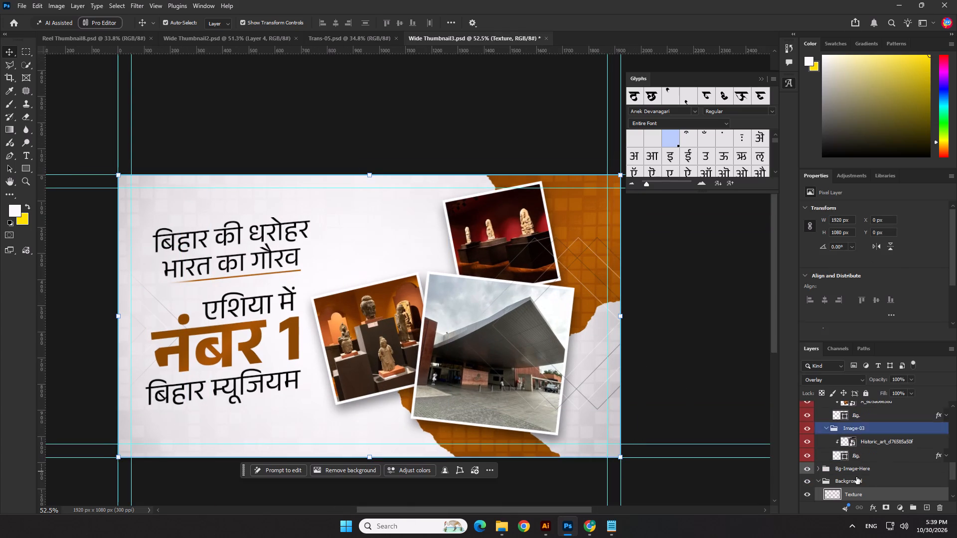
scroll(856, 477, "down", 2)
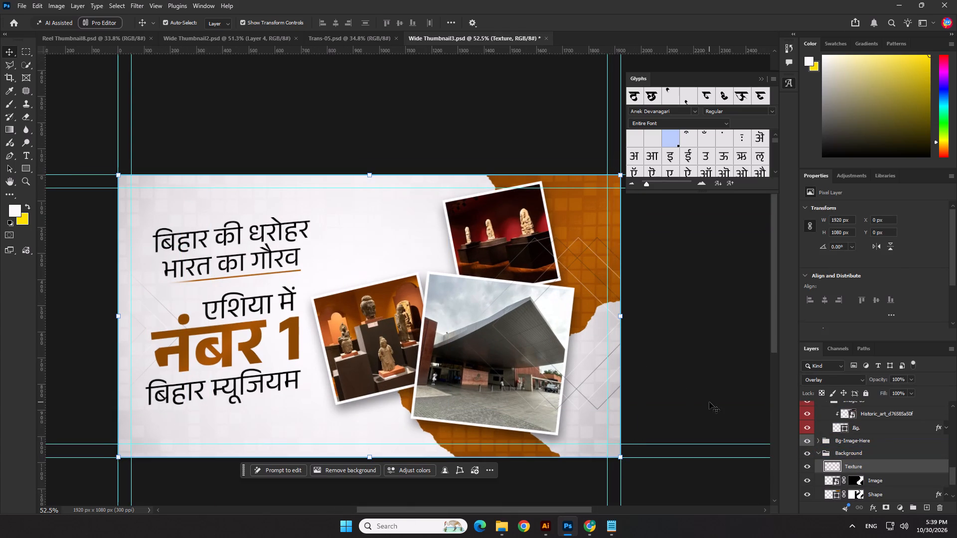
left_click(709, 402)
left_click_drag(679, 287, 634, 330)
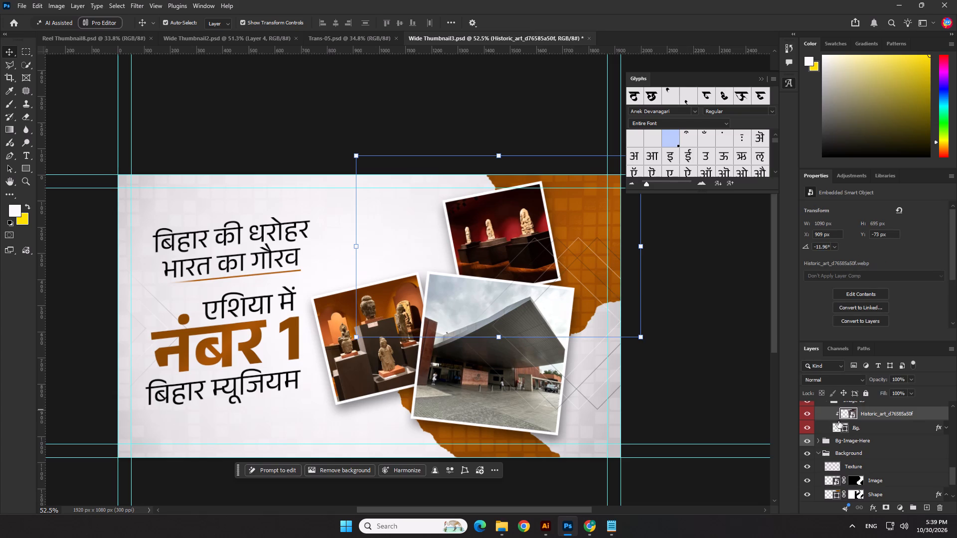
scroll(839, 421, "up", 2)
double_click(810, 443)
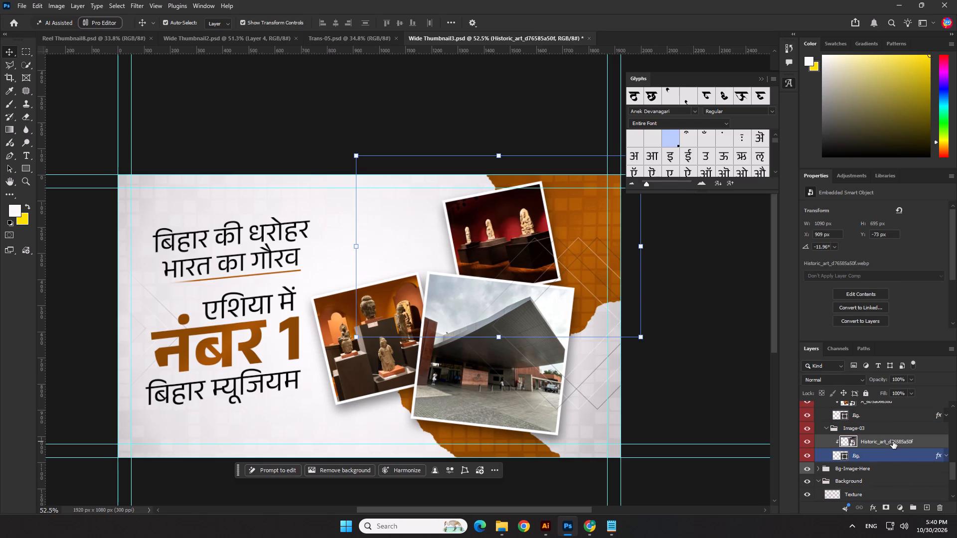
scroll(893, 441, "up", 8)
scroll(864, 441, "down", 4)
scroll(864, 441, "up", 3)
left_click(857, 423)
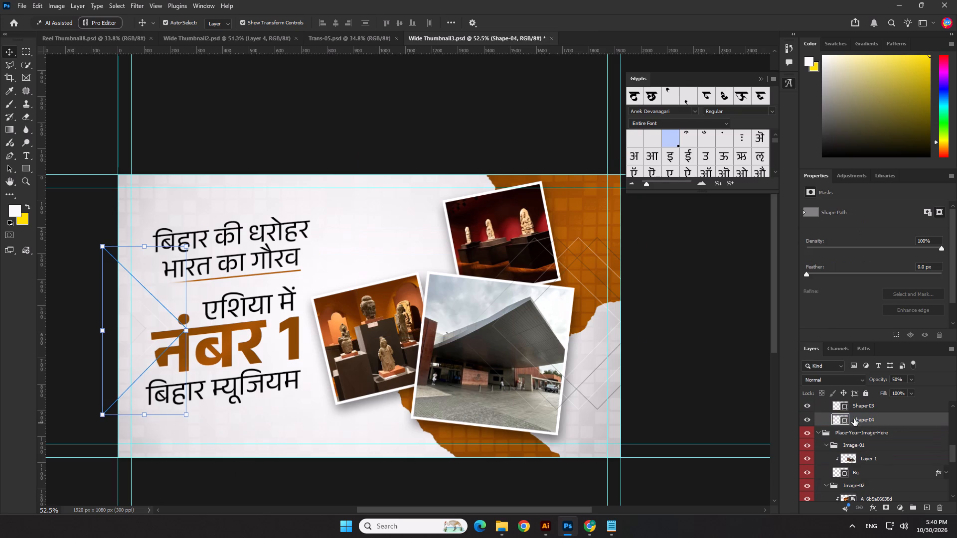
scroll(852, 417, "up", 5)
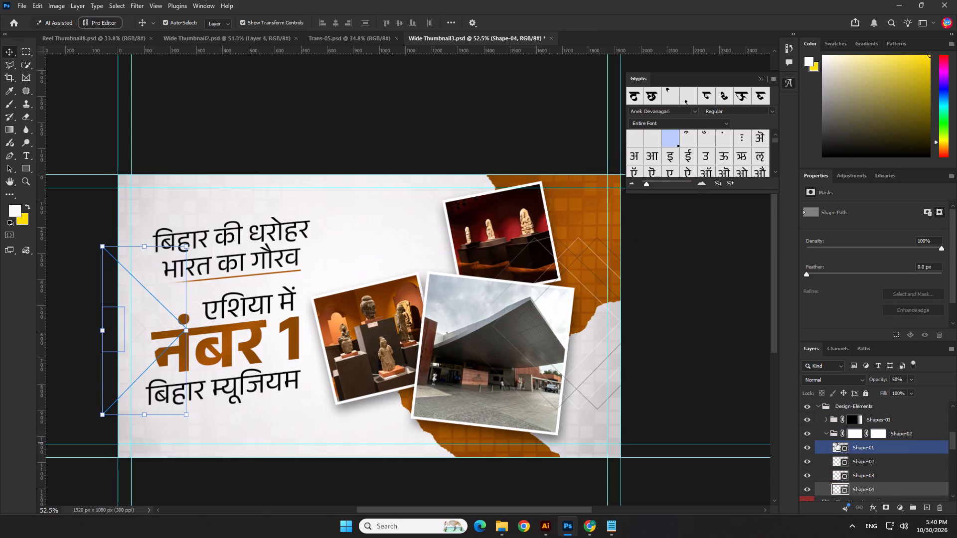
scroll(836, 443, "up", 1)
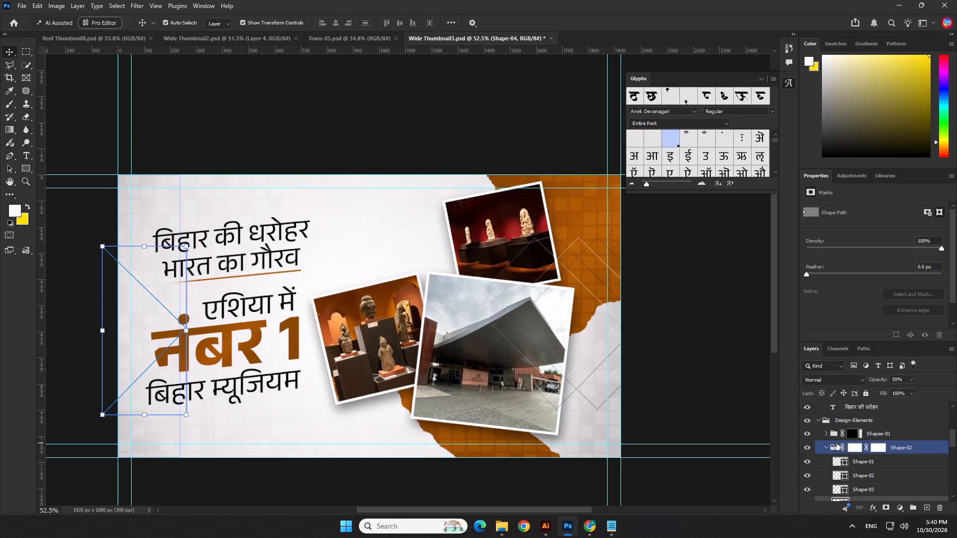
scroll(745, 399, "down", 5)
left_click(698, 328)
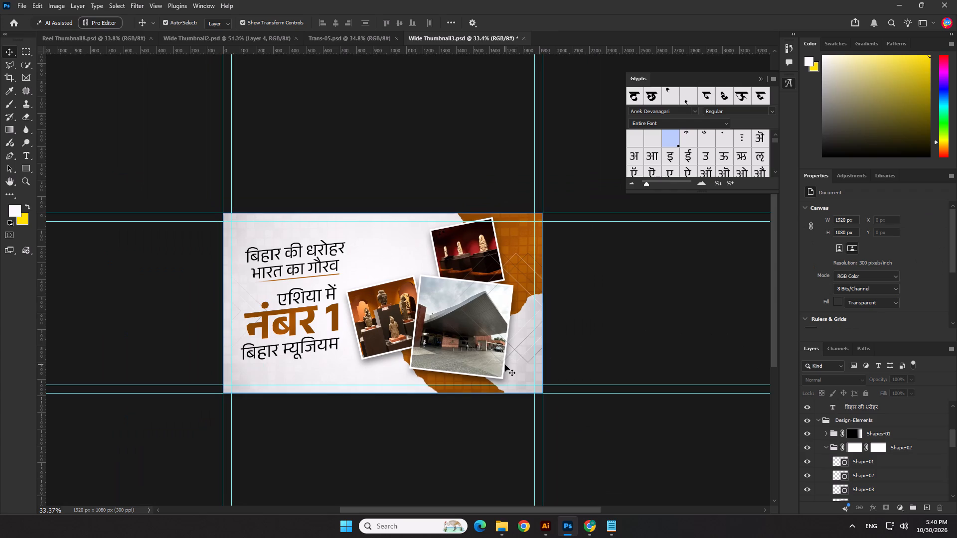
Group the orange underline with all five headline text lines, from बिहार की धरोहर to बिहार म्यूजियम.
scroll(323, 266, "up", 8)
left_click(347, 279)
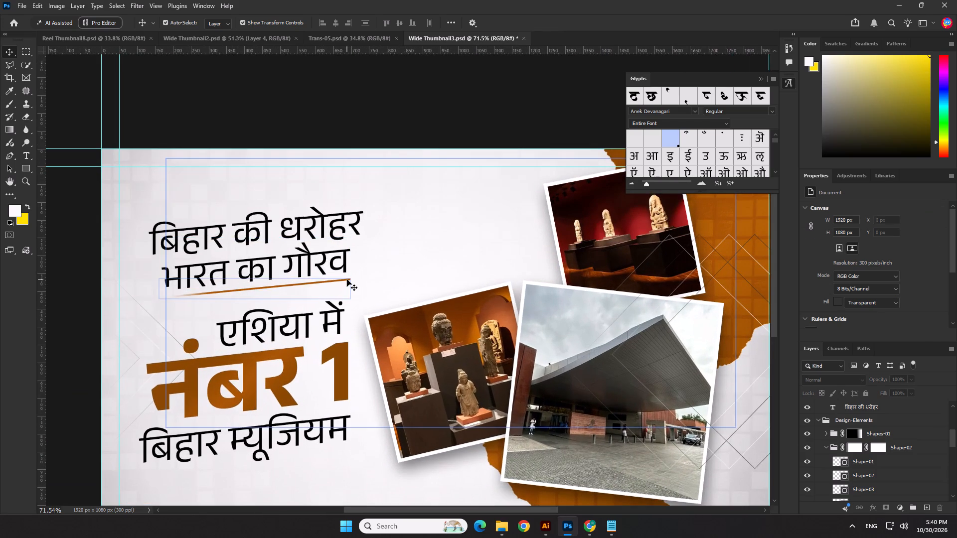
left_click(342, 256, "shift")
left_click(336, 213, "shift")
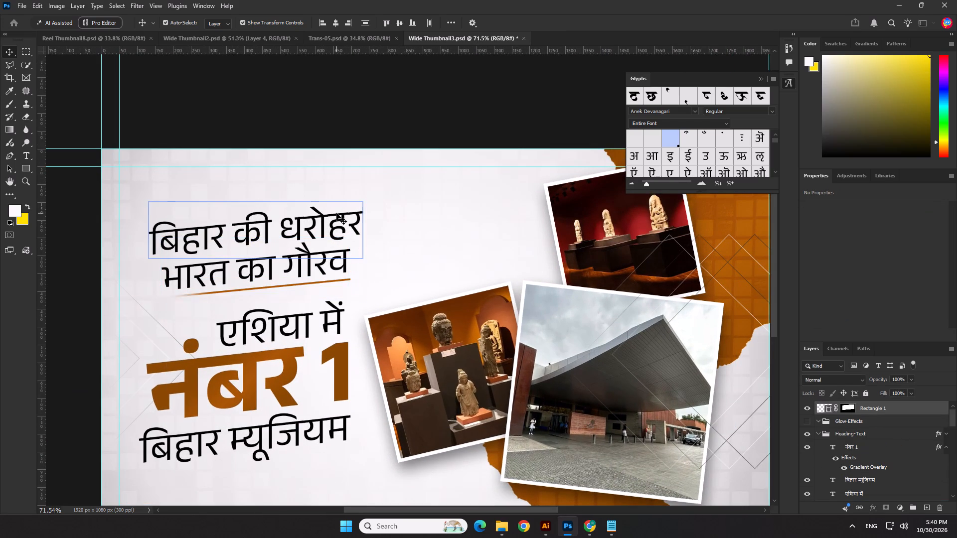
left_click(307, 316, "shift")
left_click(290, 368, "shift")
left_click(295, 438, "shift")
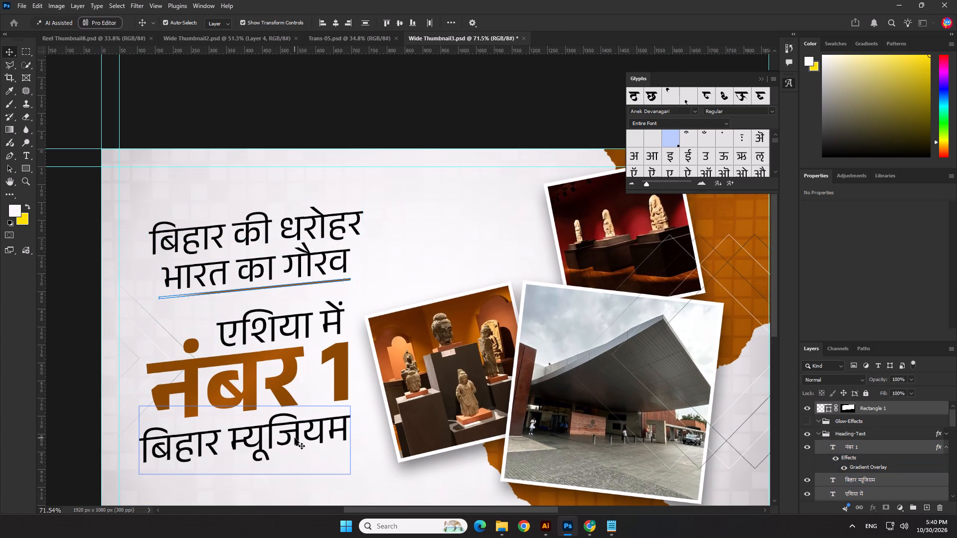
scroll(319, 412, "down", 4)
key("ctrl+g")
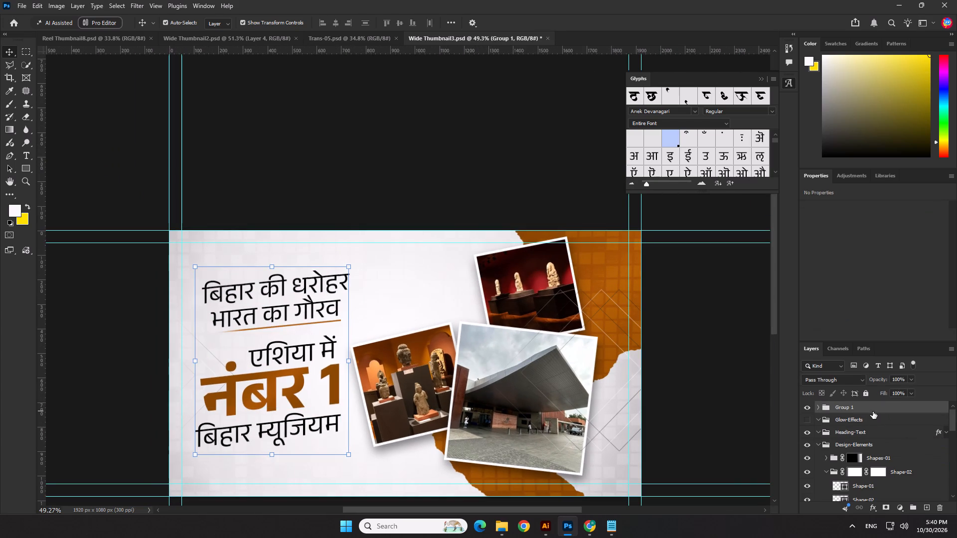
Scale the headline group to 94.5% and shift it about 4 px left and 10 px down.
right_click(869, 408)
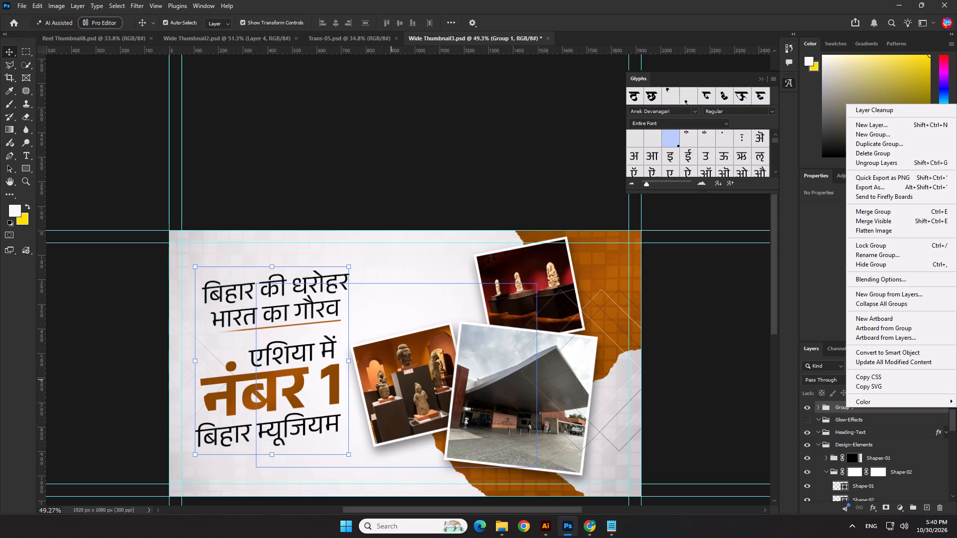
left_click(347, 360)
left_click_drag(351, 361, 342, 360)
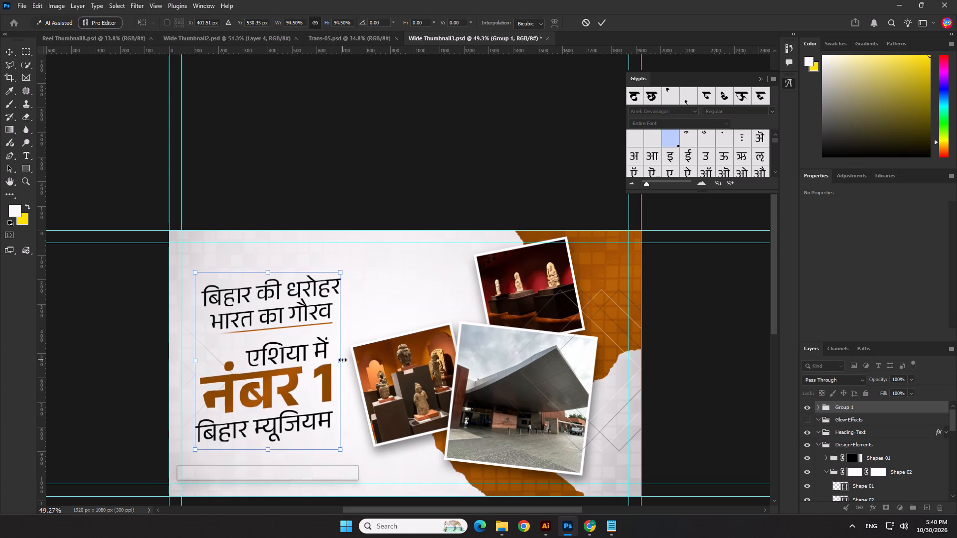
key("Left")
key("Left")
key("Down")
key("Down")
key("Down")
key("Down")
key("Down")
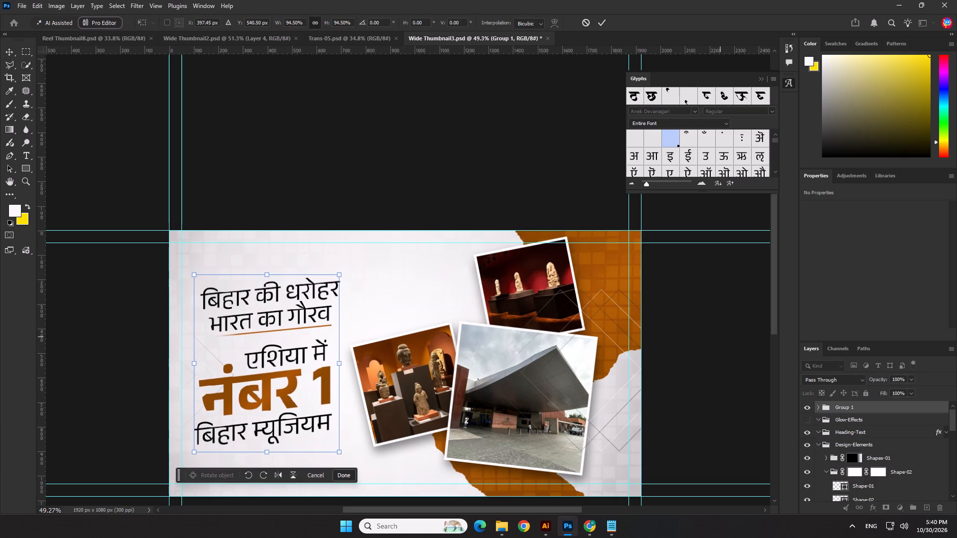
left_click(725, 338)
key("Return")
Nudge the नंबर 1 text 1 px down.
left_click(294, 391)
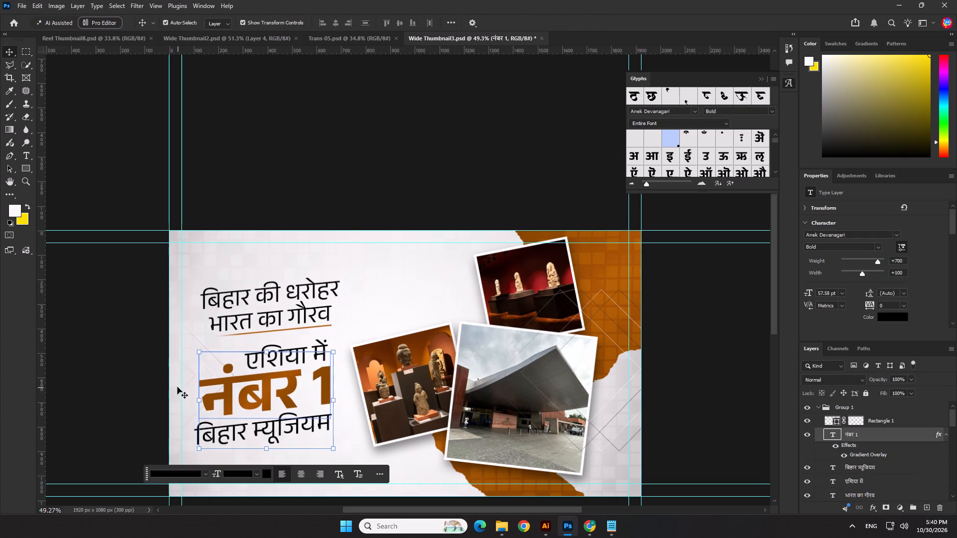
key("Down")
left_click(147, 378)
Review the whole thumbnail composition, checking the headline's balance against the three photos.
scroll(489, 394, "down", 8)
left_click(705, 366)
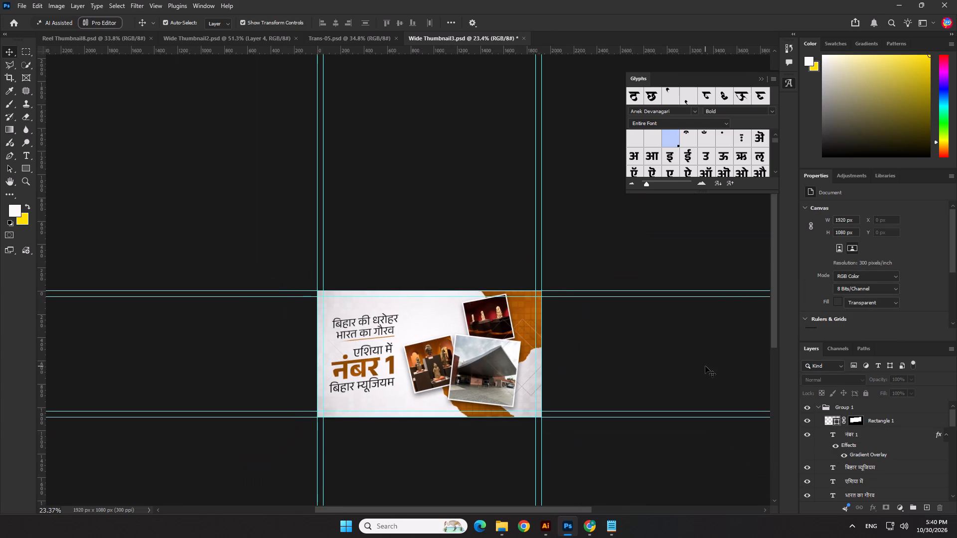
scroll(700, 363, "up", 3)
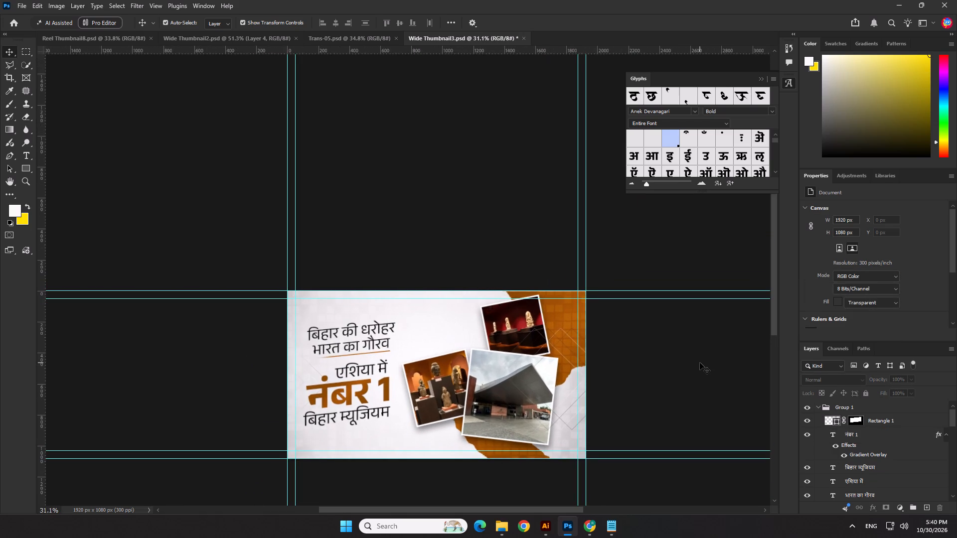
scroll(700, 363, "down", 4)
scroll(433, 357, "up", 8)
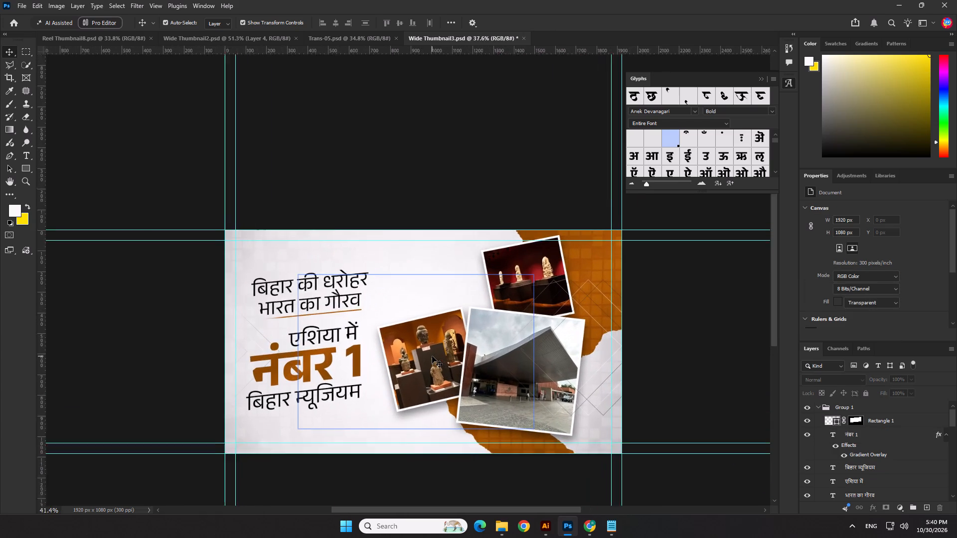
scroll(432, 356, "up", 1)
scroll(373, 280, "down", 1)
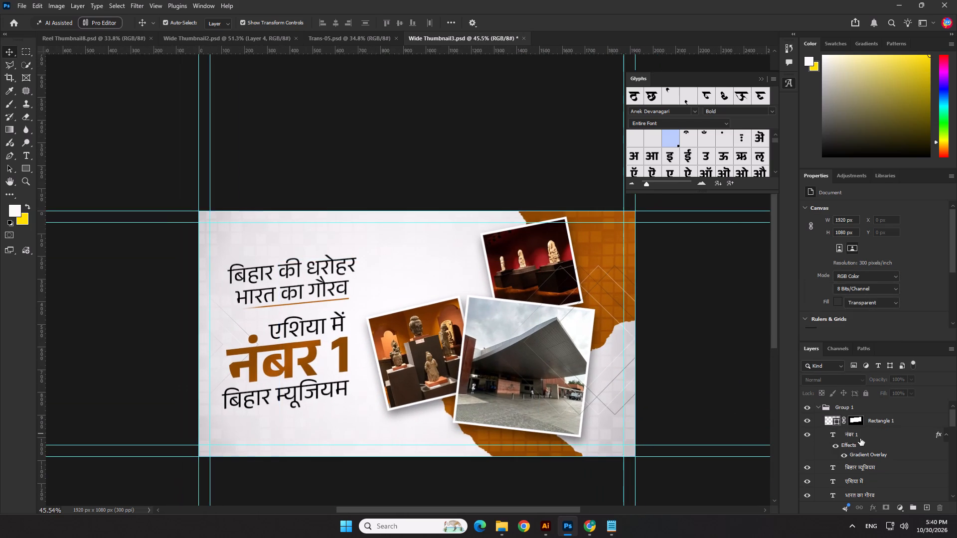
scroll(638, 409, "down", 3)
left_click(667, 335)
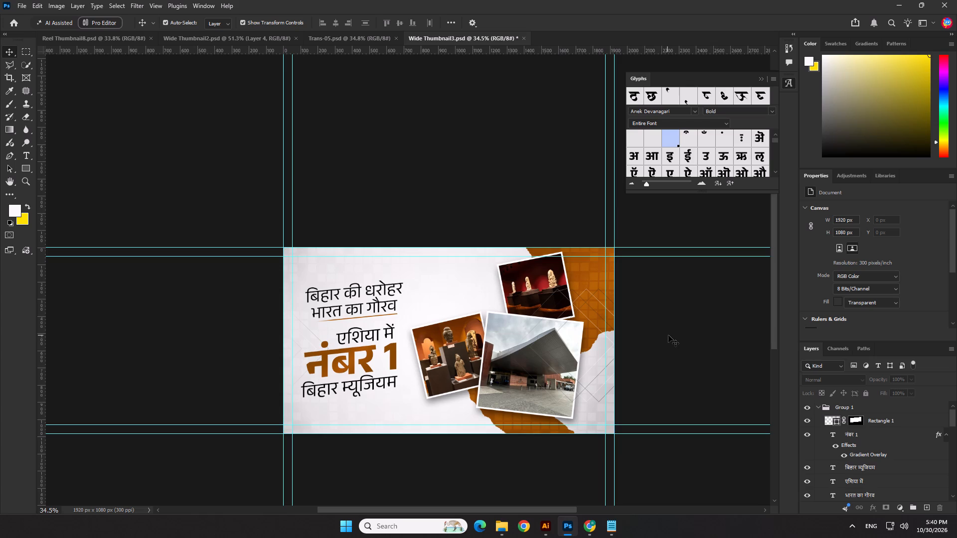
left_click(671, 336)
Save the Wide Thumbnail3 document.
key("ctrl+s")
Save a PNG copy of the thumbnail as Wide Thumbnail3 copy.png in the 30.10.26 folder.
left_click(19, 5)
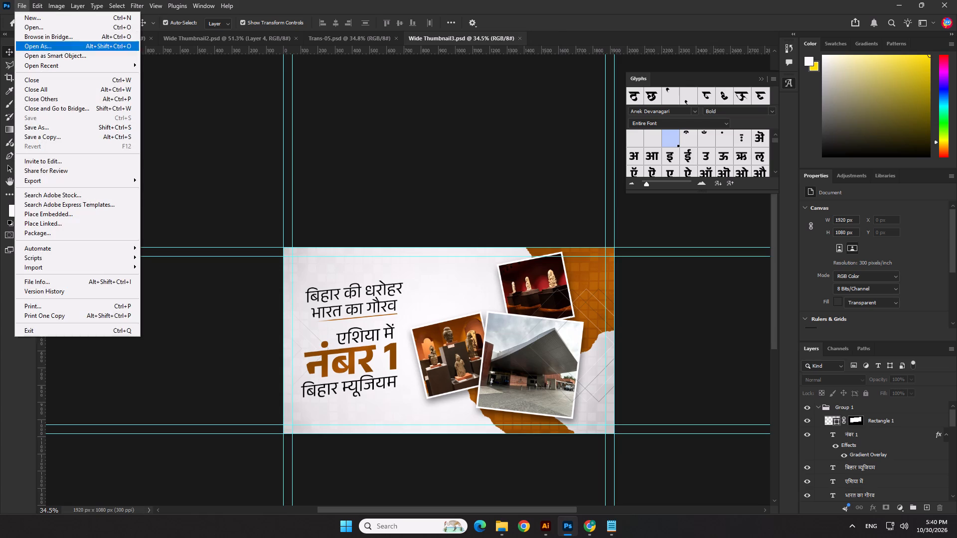
left_click(62, 137)
left_click(106, 424)
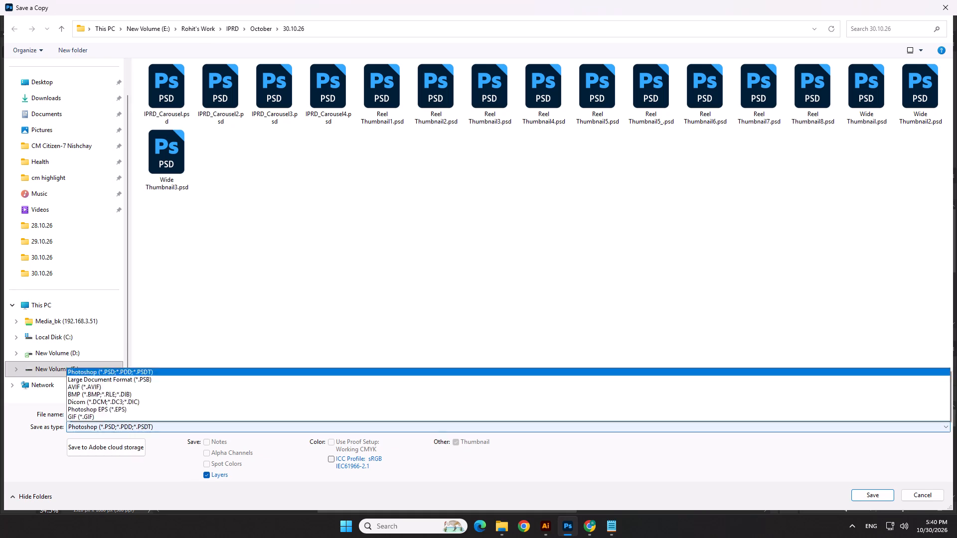
left_click(102, 364)
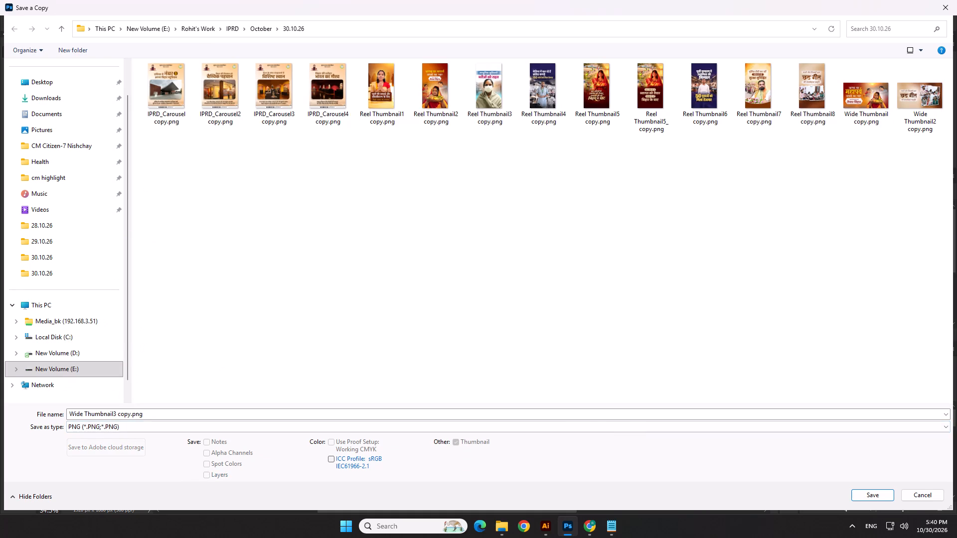
left_click(866, 493)
left_click(558, 155)
left_click(712, 365)
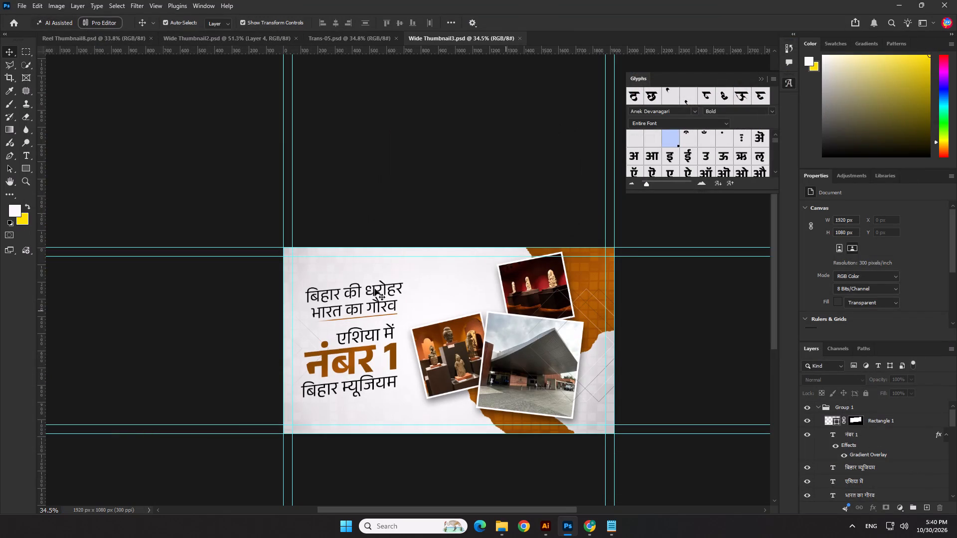
Create a new portrait document of 1080 x 1920 px at 72 pixels/inch with a white background.
scroll(373, 289, "down", 3)
key("ctrl+n")
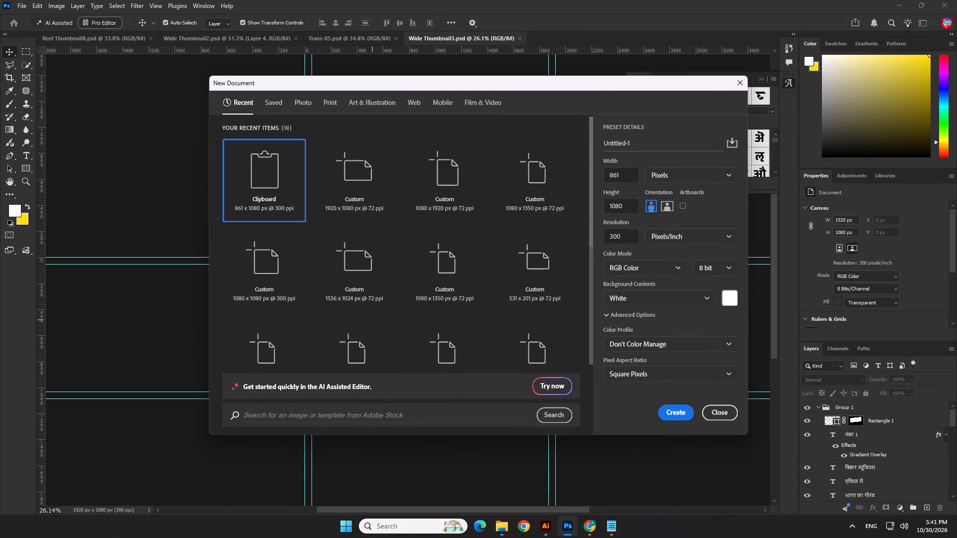
left_click(344, 208)
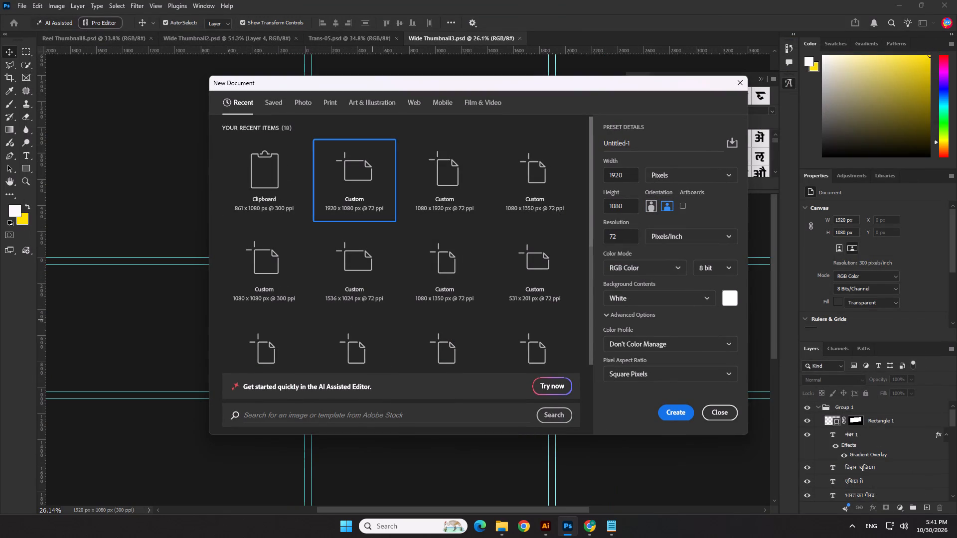
left_click(652, 198)
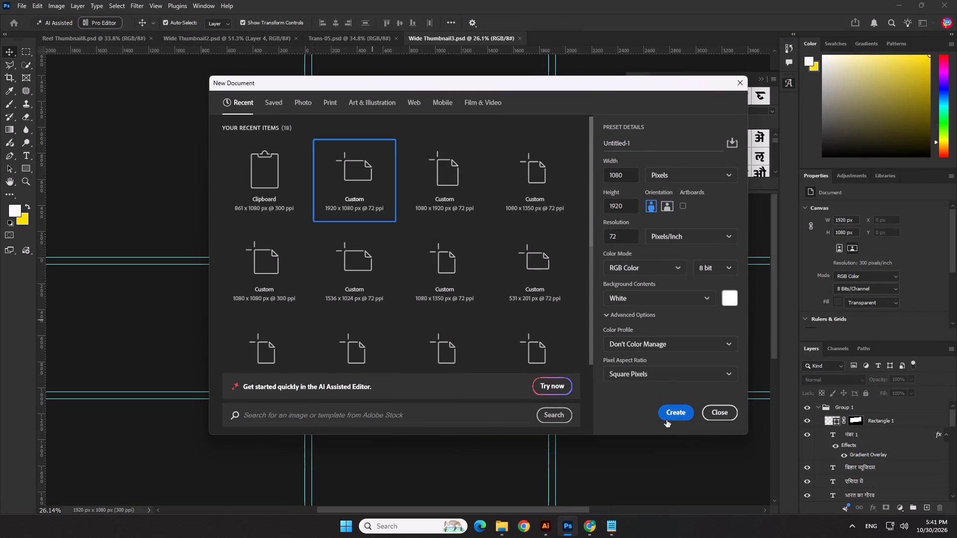
left_click(669, 419)
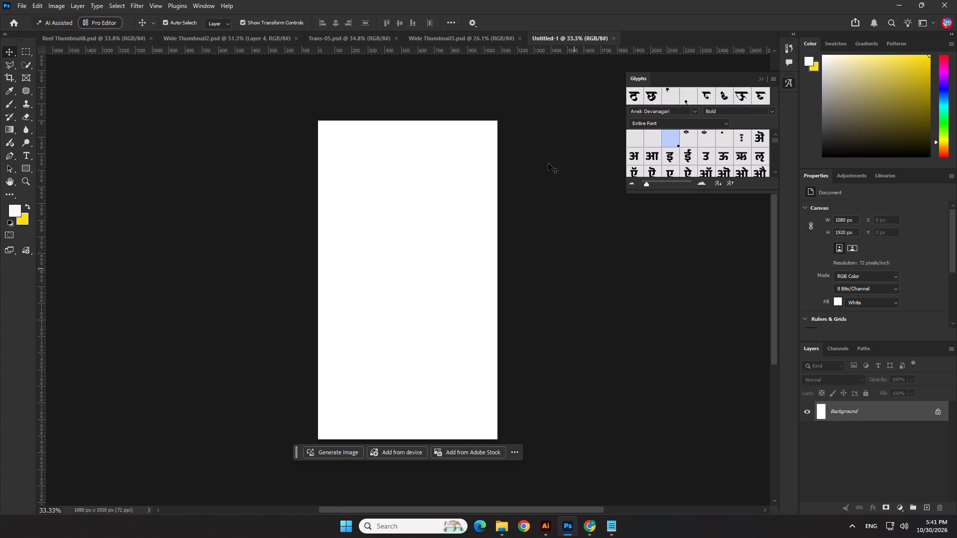
Copy the Texture layer from Wide Thumbnail3 into the new portrait document.
left_click(480, 41)
scroll(456, 177, "down", 3)
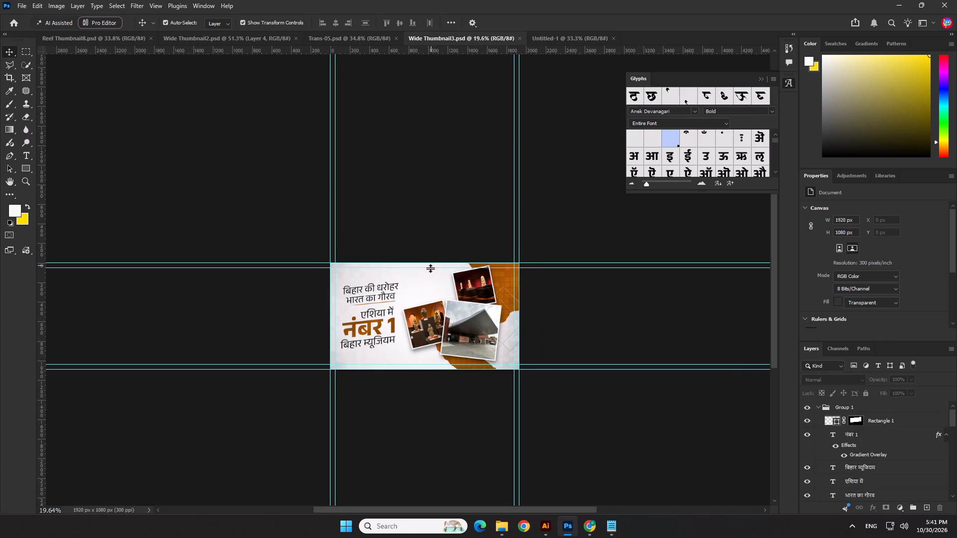
left_click(427, 279)
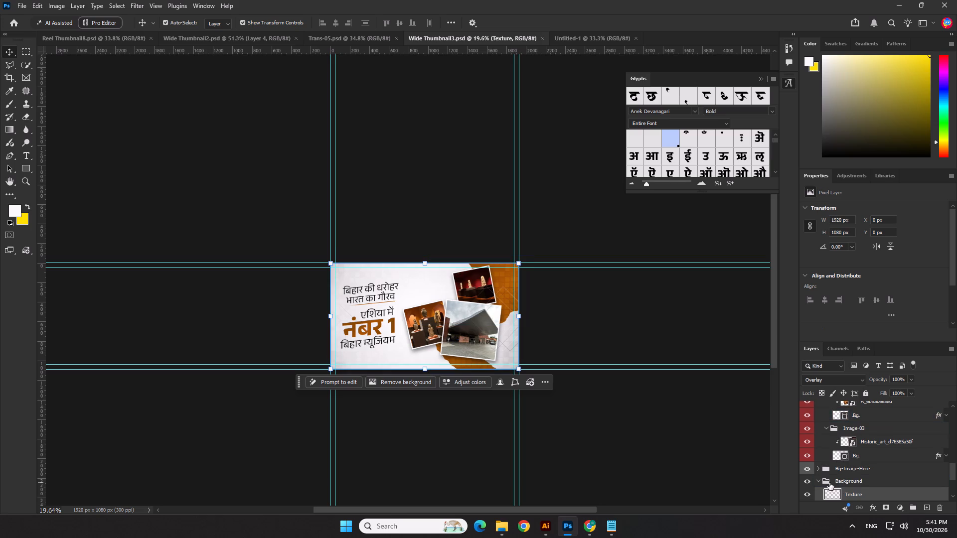
left_click(808, 493)
left_click(808, 493)
key("ctrl+c")
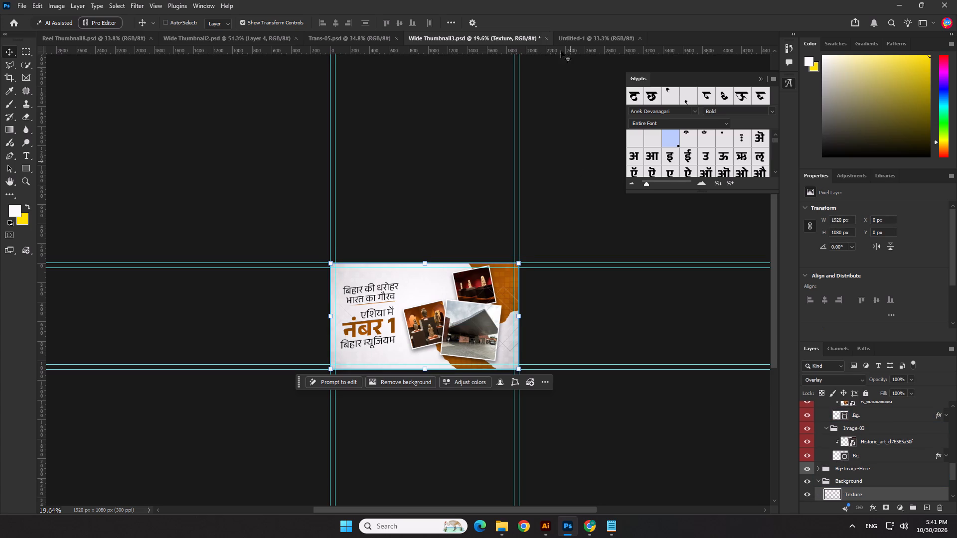
key("ctrl+c")
left_click(576, 42)
left_click(441, 248)
key("ctrl+v")
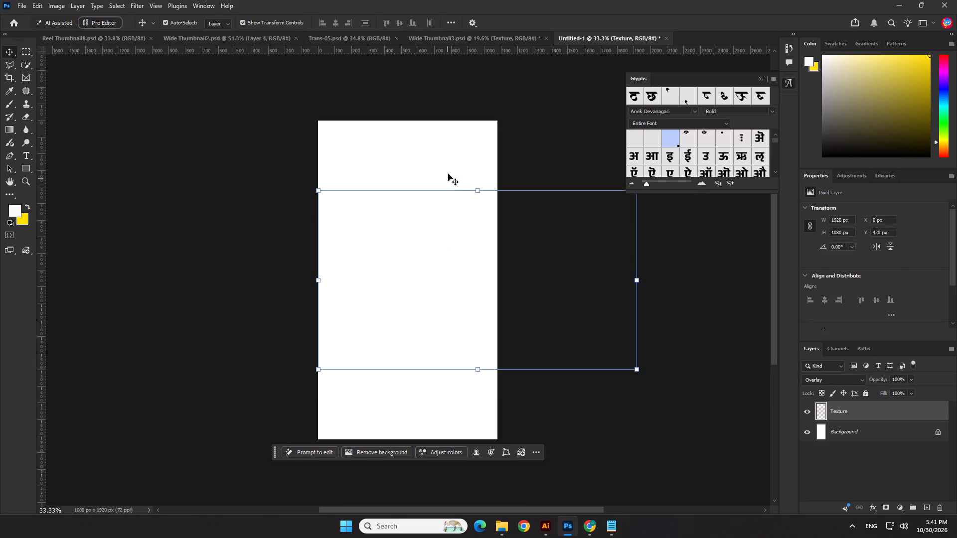
Rotate the Texture layer 90° and move it to X 0, Y 0 so it covers the portrait canvas.
left_click_drag(478, 180, 510, 210)
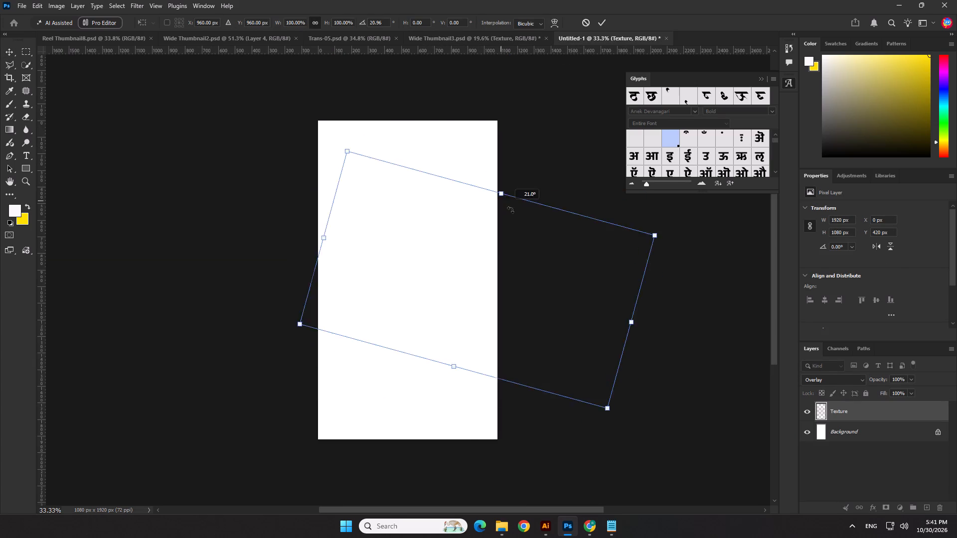
left_click_drag(510, 210, 541, 278)
left_click_drag(468, 266, 418, 262)
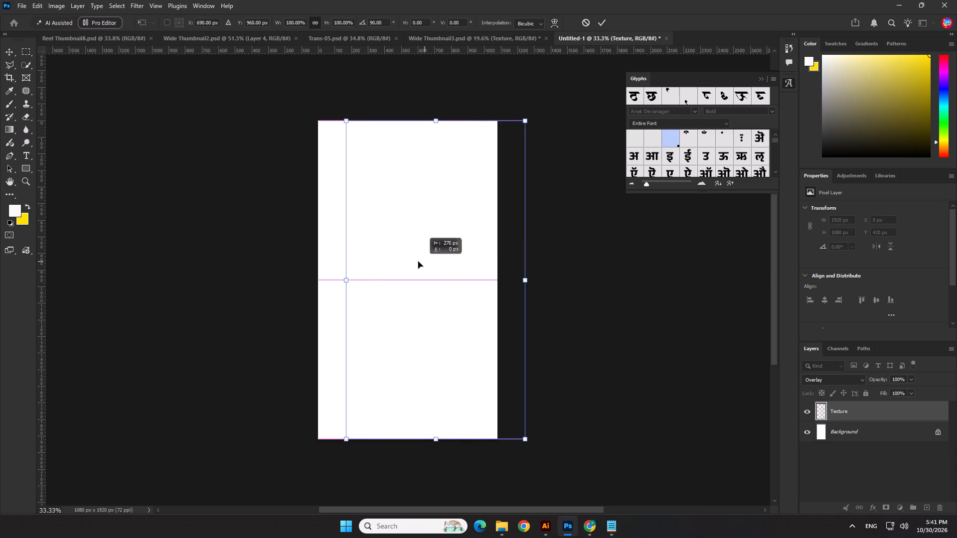
left_click_drag(418, 262, 397, 262)
key("Return")
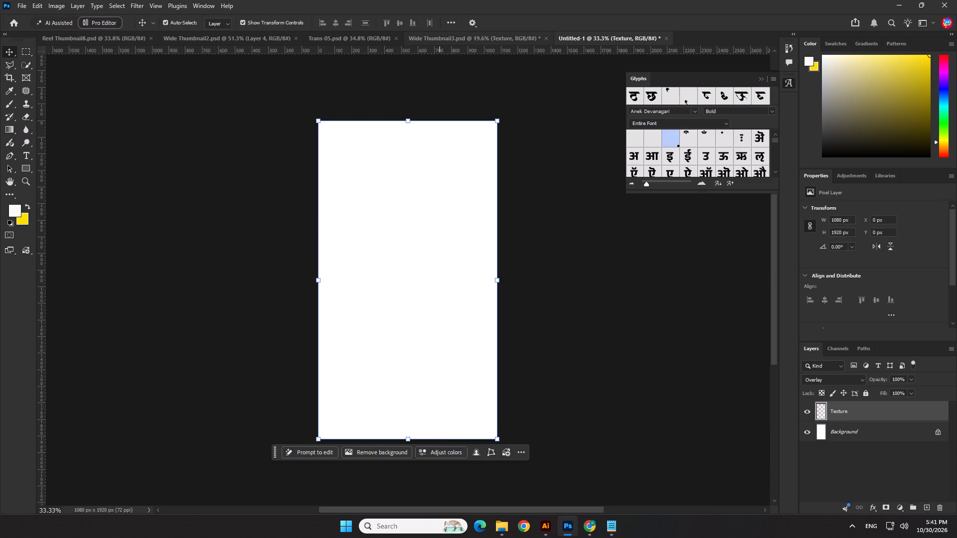
Copy the Image, Shape and Bg-02 layers from Wide Thumbnail3 into the portrait document, between Background and Texture.
left_click(441, 40)
scroll(897, 466, "down", 2)
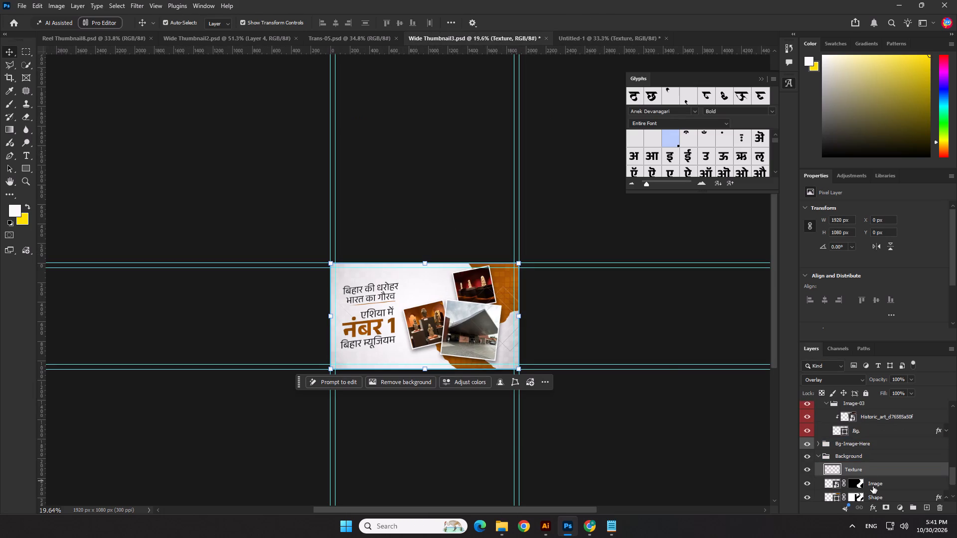
left_click(873, 486)
scroll(874, 486, "down", 2)
left_click(881, 479, "ctrl")
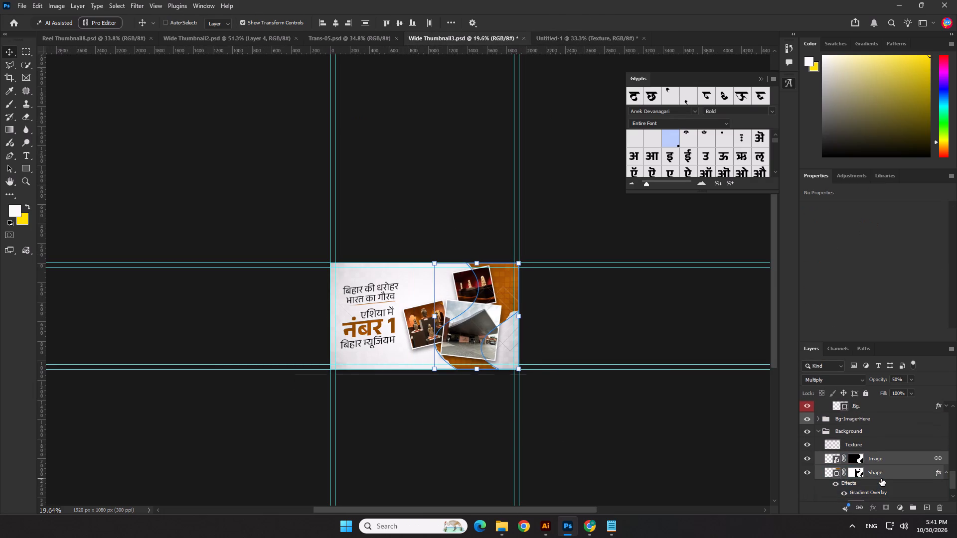
scroll(881, 479, "down", 3)
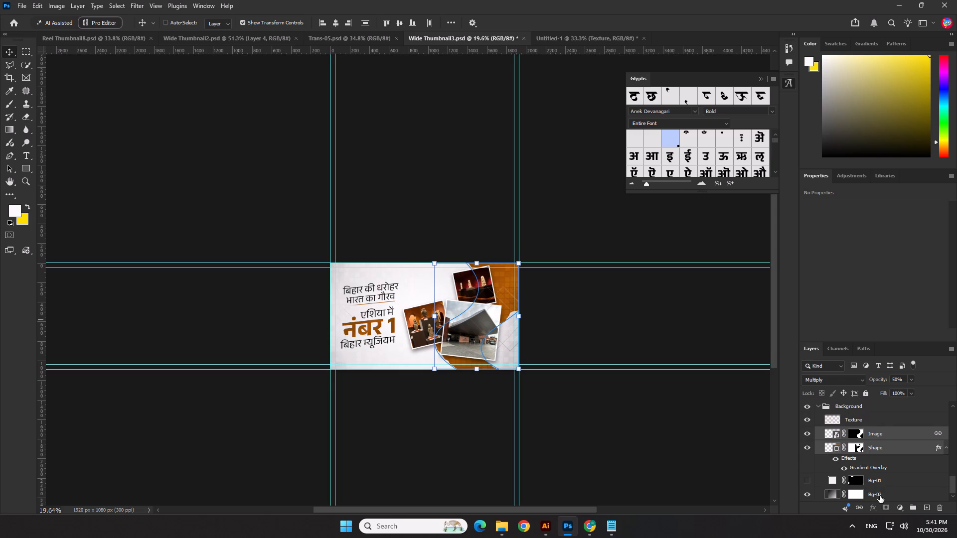
left_click(884, 492, "ctrl")
key("ctrl+c")
key("ctrl+c")
key("ctrl+c")
left_click(561, 38)
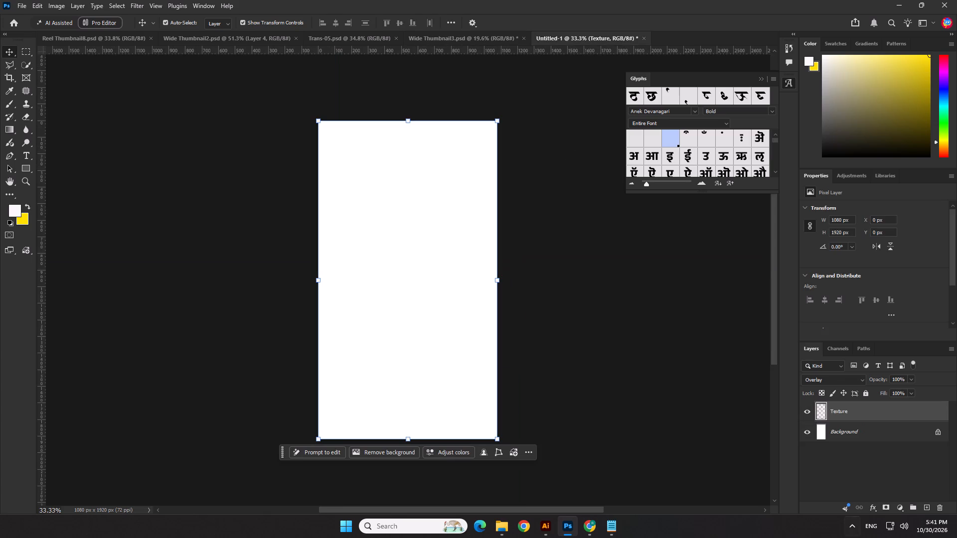
left_click(857, 432)
key("ctrl+v")
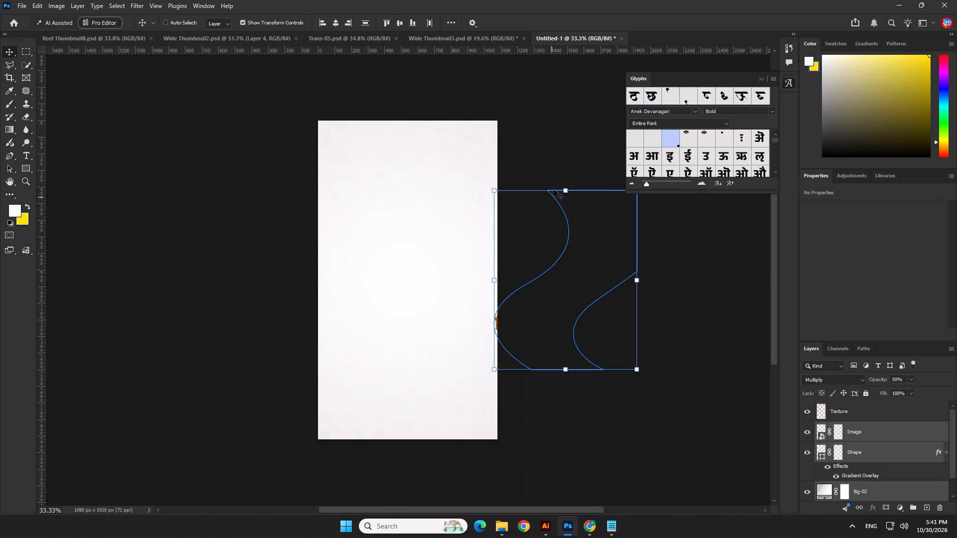
Rotate the pasted Image, Shape and Bg-02 layers 90° and align the torn-paper artwork with the canvas's side and bottom edges.
left_click_drag(556, 180, 652, 277)
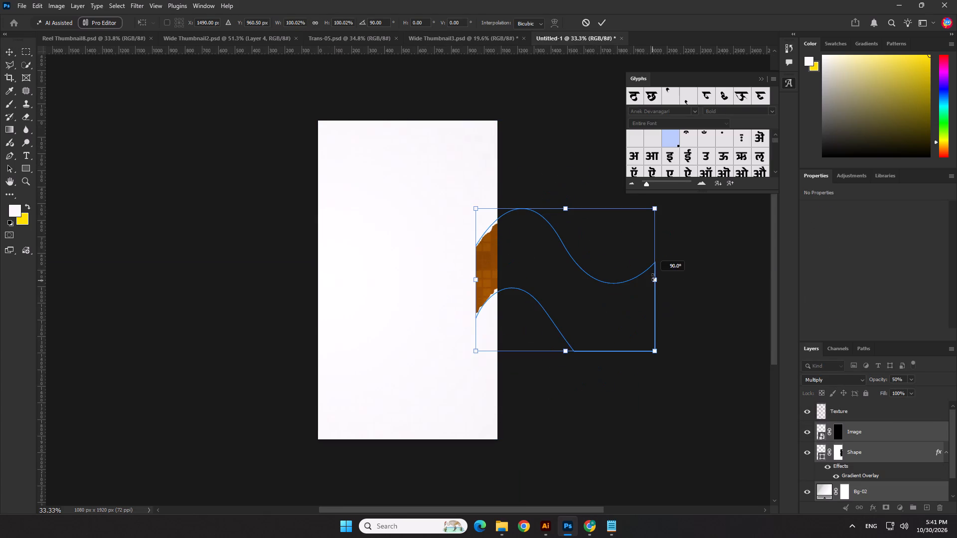
left_click_drag(652, 277, 652, 276)
left_click_drag(489, 276, 336, 294)
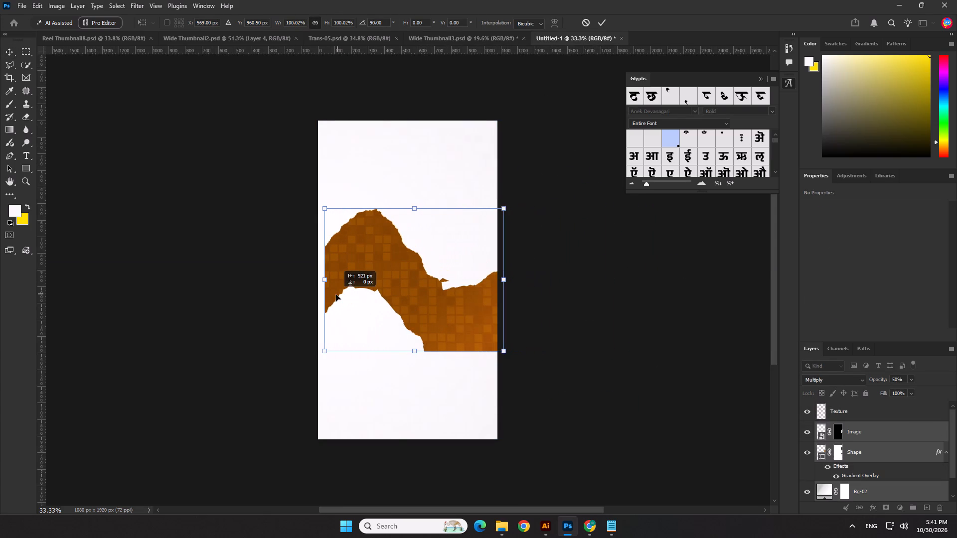
left_click_drag(336, 294, 330, 295)
left_click_drag(419, 317, 420, 414)
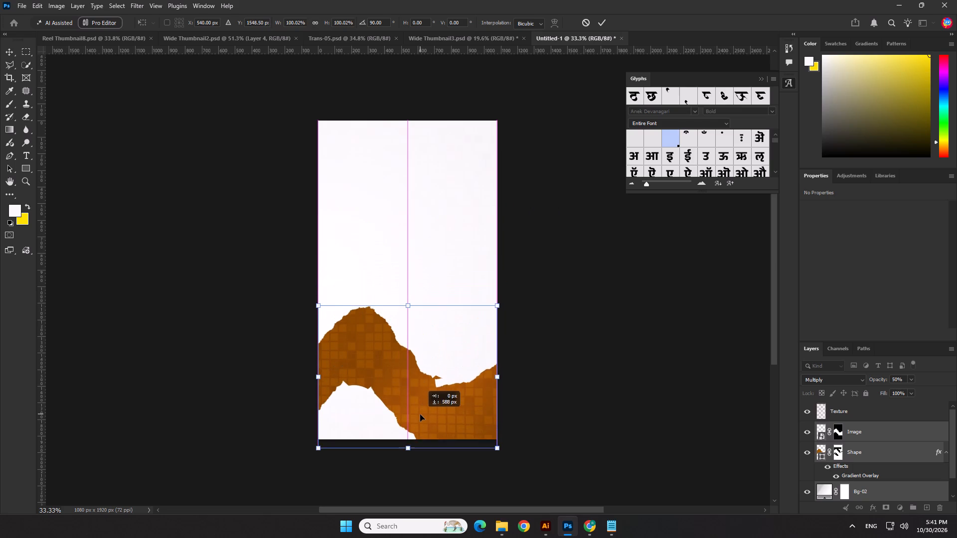
left_click_drag(420, 414, 421, 405)
key("Return")
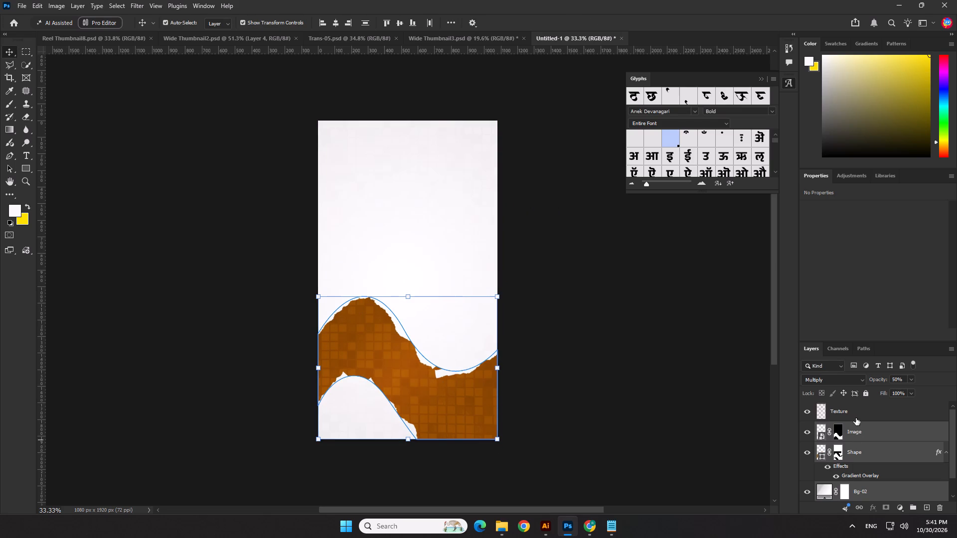
Reposition the Bg-02 gradient fill so the upper canvas shades to grey, and set its scale to 152%.
left_click(857, 493)
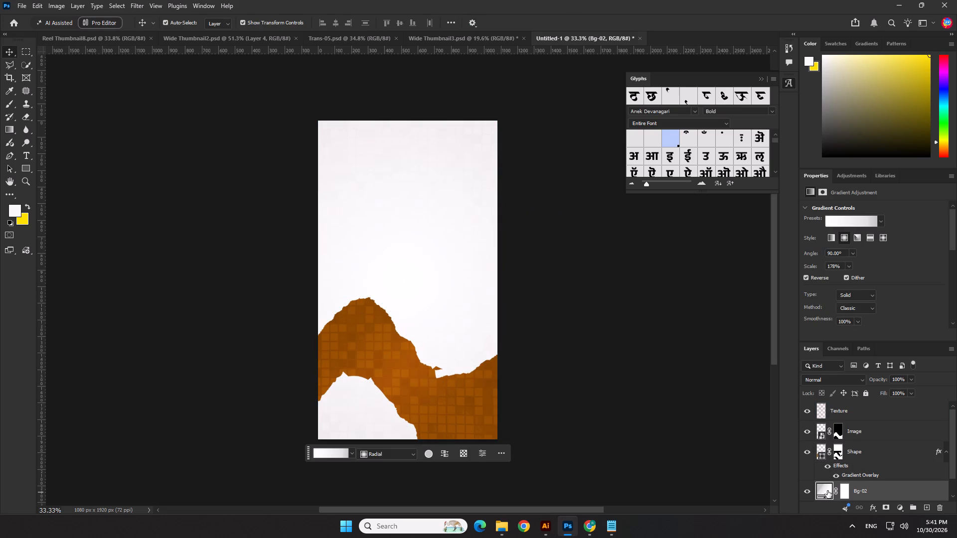
double_click(827, 491)
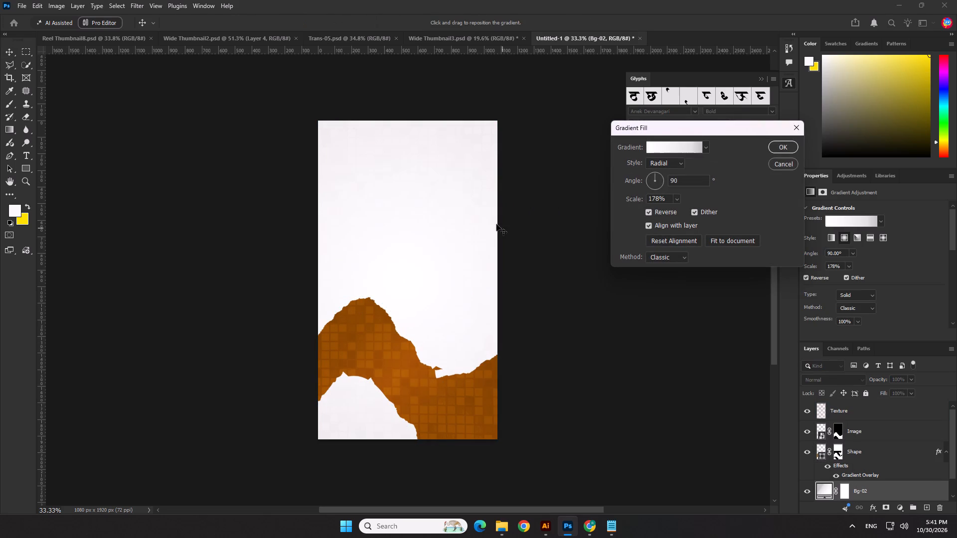
left_click_drag(450, 194, 506, 316)
left_click(463, 238)
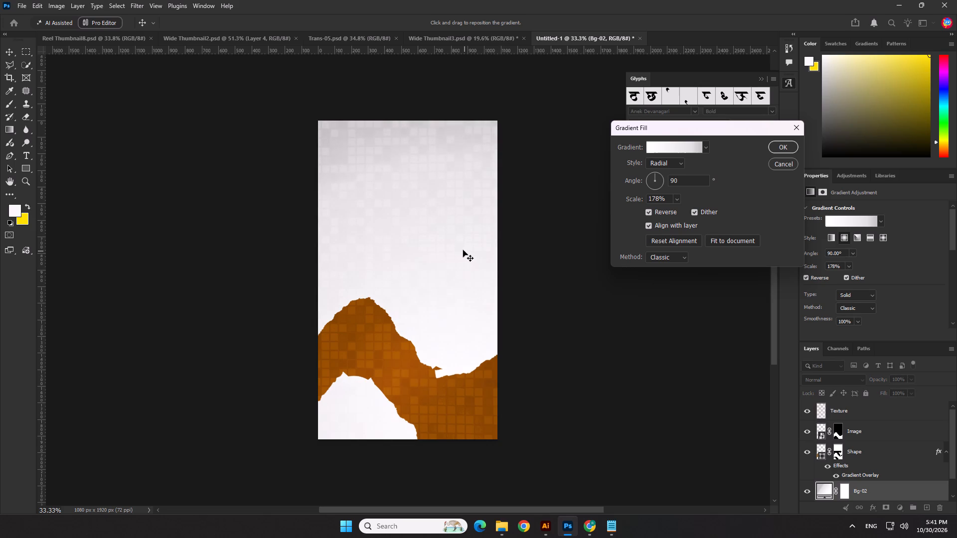
left_click(674, 197)
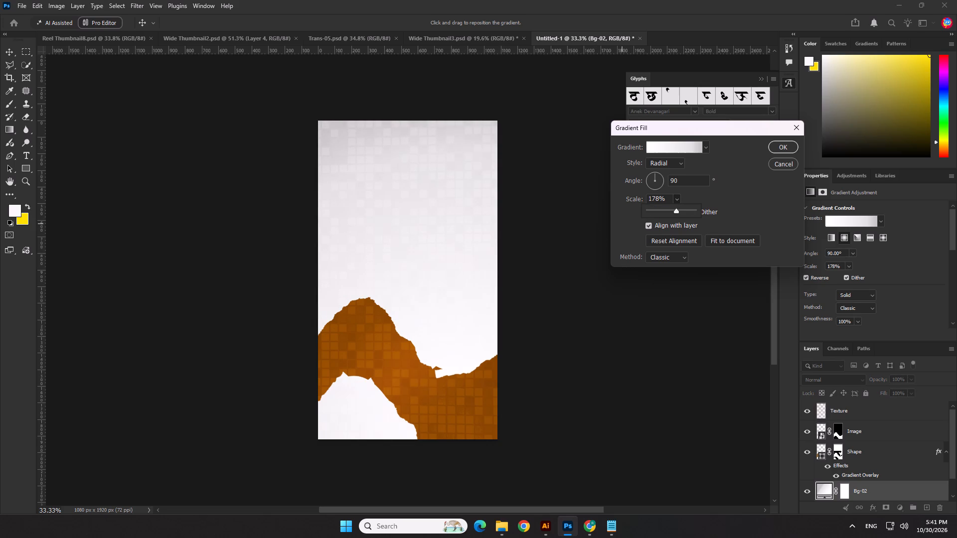
left_click(686, 209)
left_click(663, 209)
left_click(671, 210)
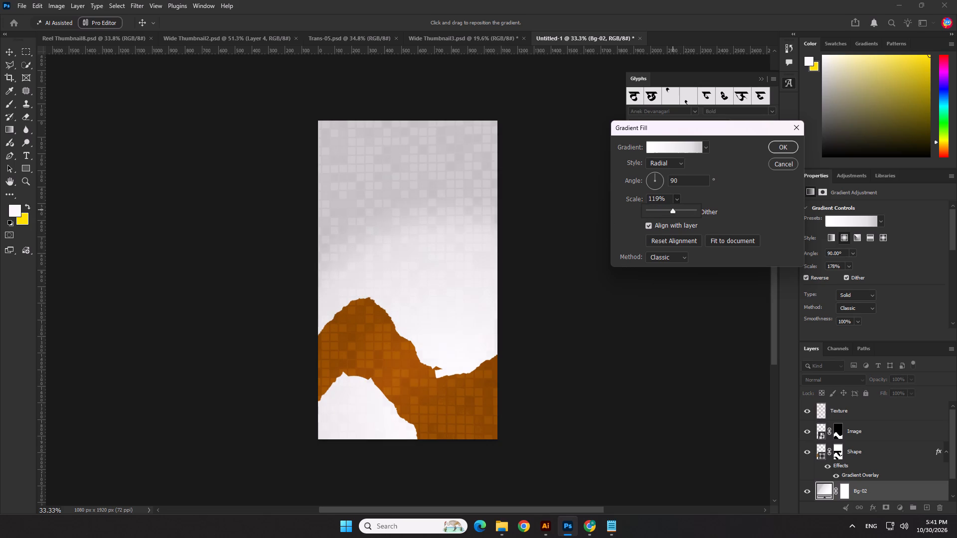
left_click(678, 211)
left_click(673, 212)
left_click(673, 212)
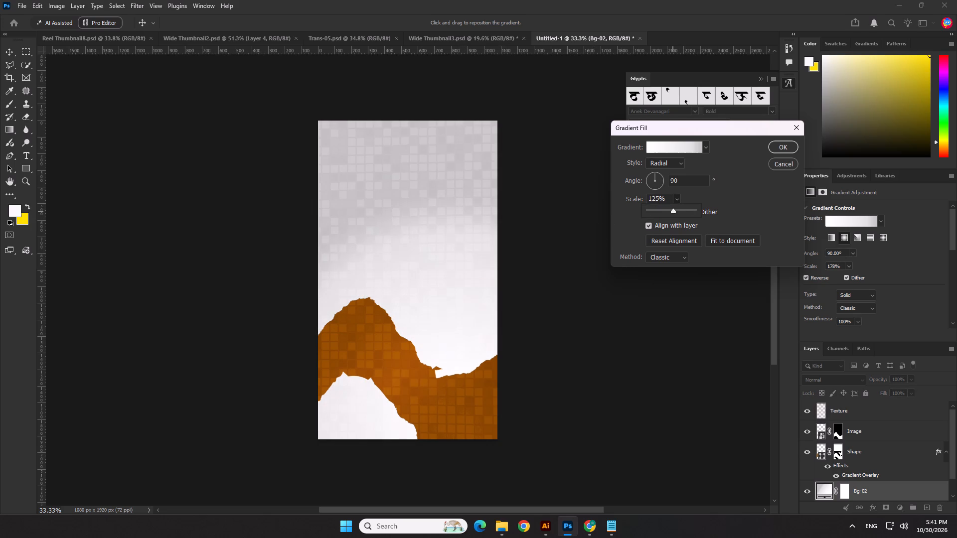
left_click(676, 211)
left_click_drag(365, 182, 384, 208)
Keep the Bg-02 gradient style Radial, shift the gradient slightly up the canvas and apply the fill.
left_click(673, 163)
left_click(673, 178)
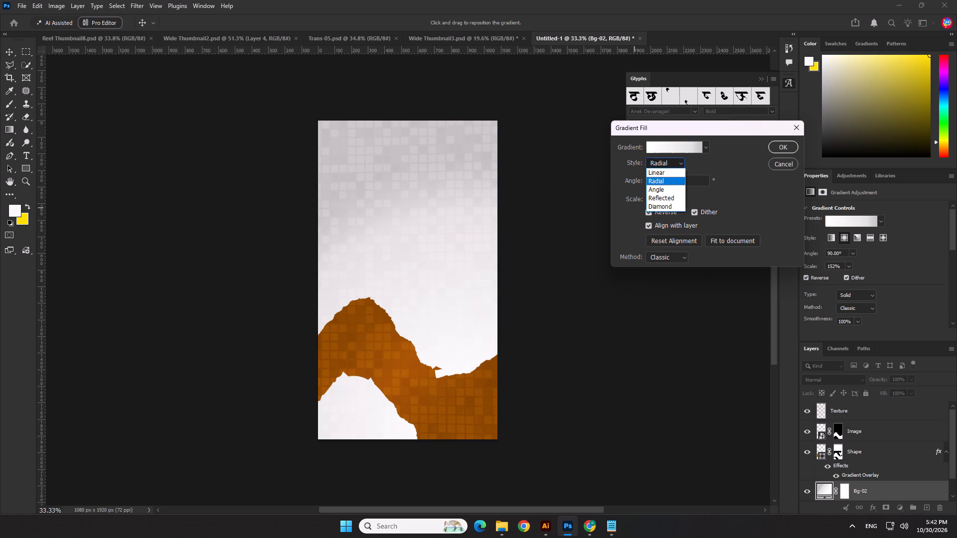
left_click_drag(408, 136, 380, 119)
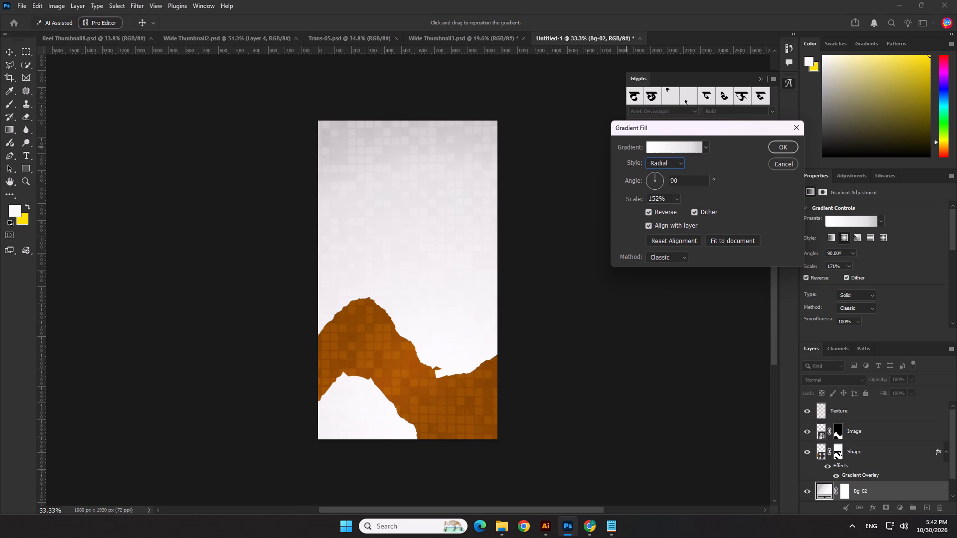
left_click(784, 146)
left_click(644, 258)
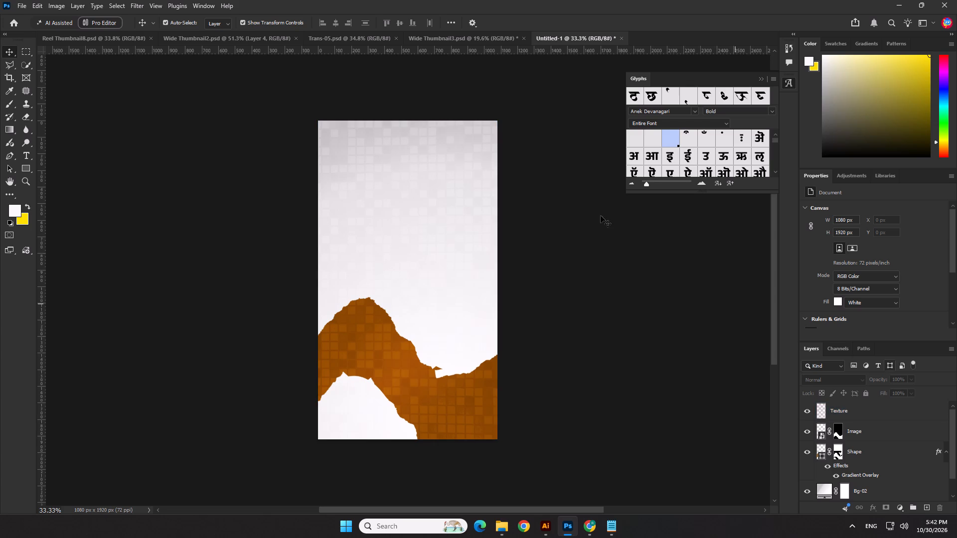
Copy the Place-Your-Image-Here photo group from Wide Thumbnail3 into the portrait document, above the Texture layer.
left_click(501, 39)
left_click(486, 318)
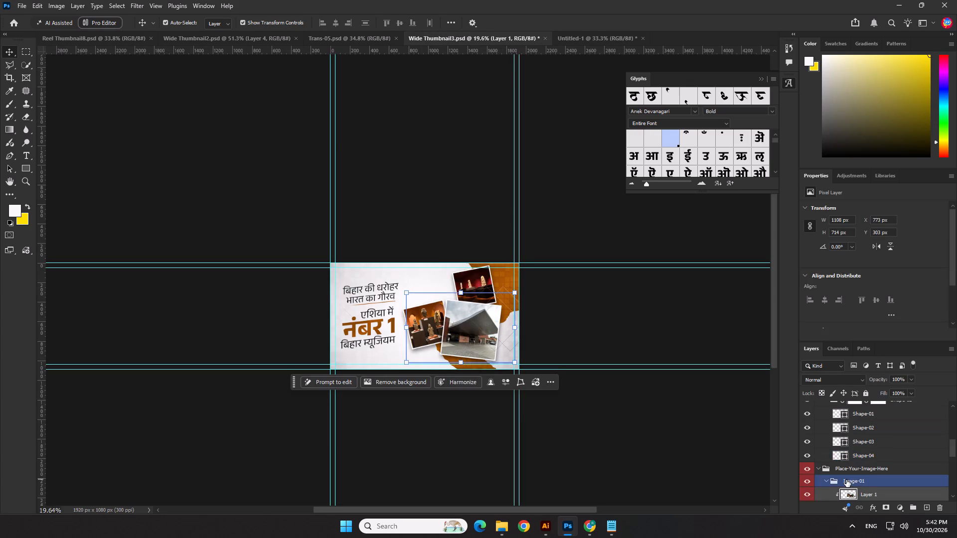
left_click(827, 480)
left_click(820, 467)
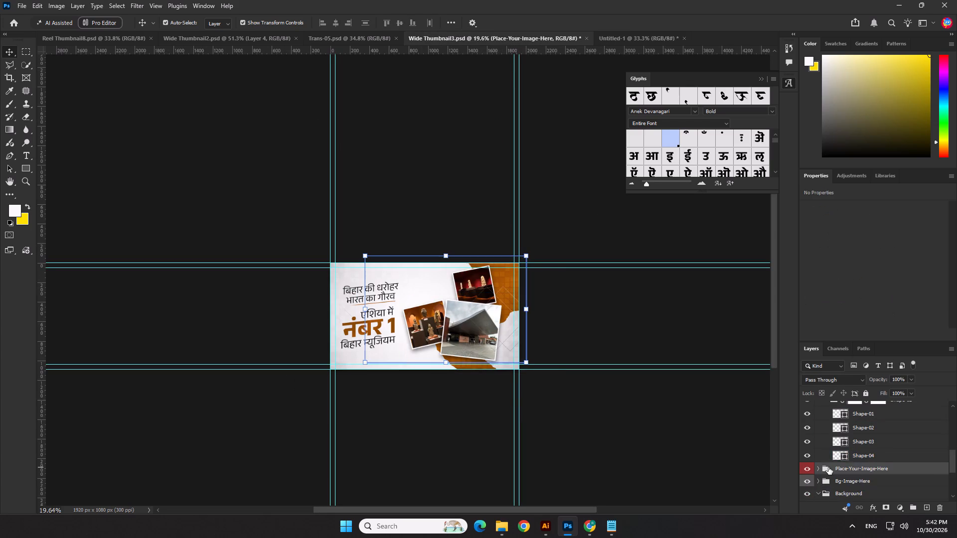
left_click(856, 468)
key("ctrl+c")
key("ctrl+c")
key("ctrl+c")
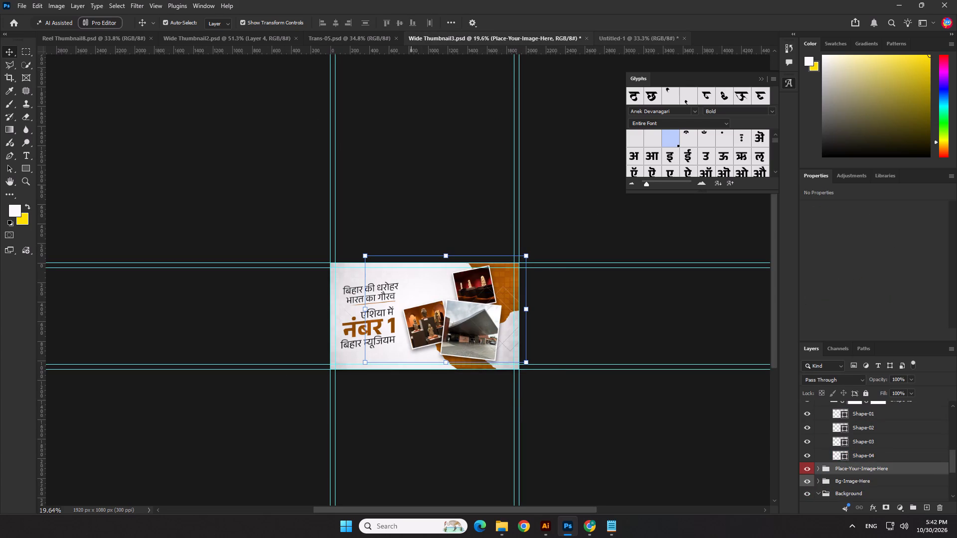
left_click(609, 36)
key("ctrl+v")
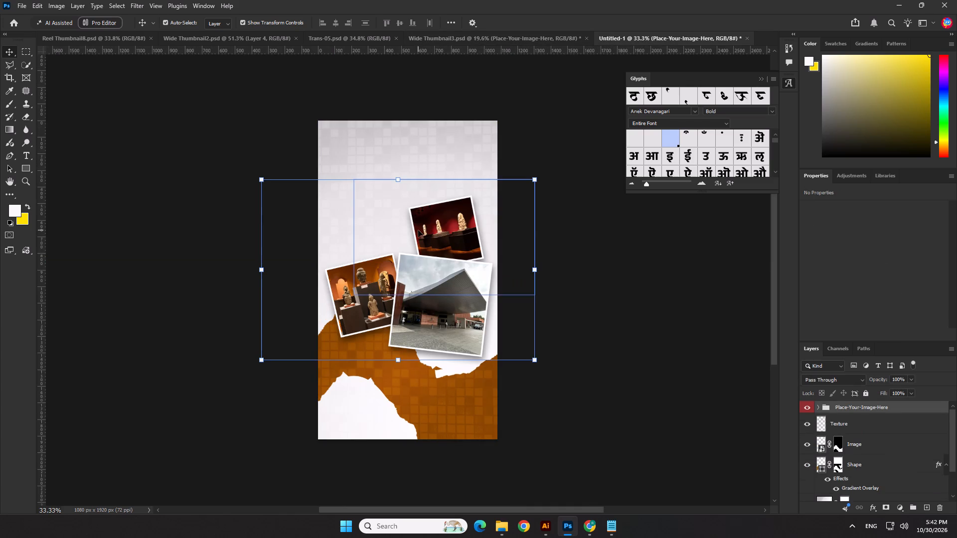
Scale the Place-Your-Image-Here photo group to 97.27% and move it down over the torn-paper artwork in the lower canvas.
left_click_drag(532, 267, 530, 269)
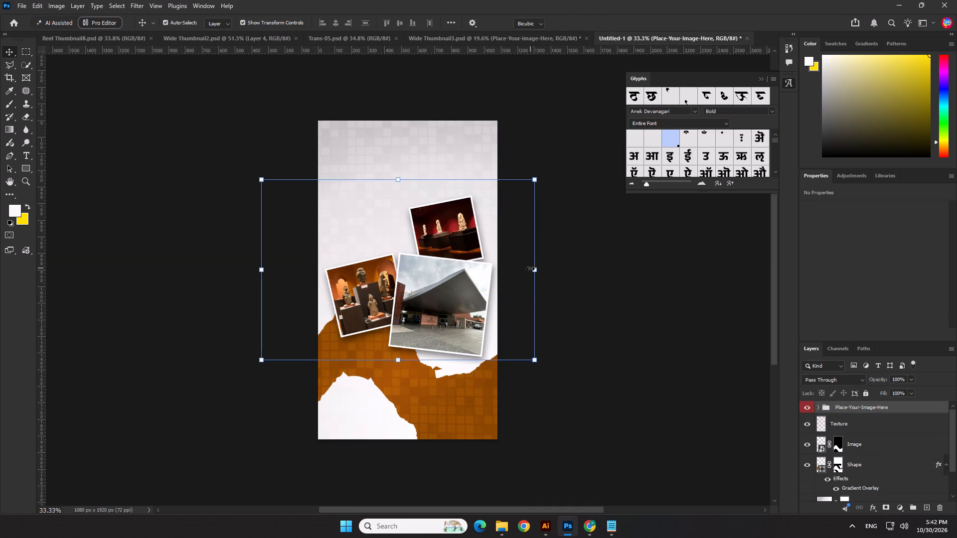
left_click_drag(530, 269, 524, 272)
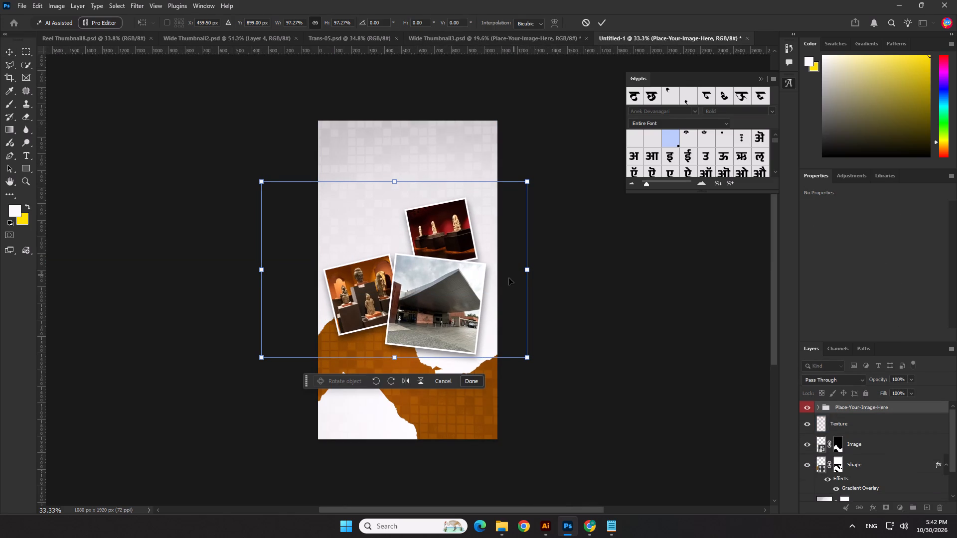
left_click_drag(435, 284, 435, 328)
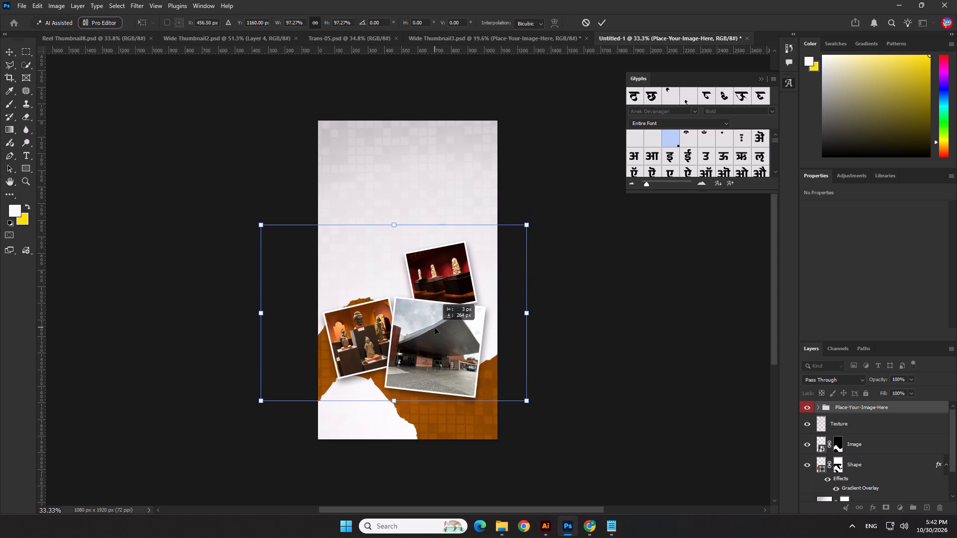
left_click_drag(435, 328, 435, 329)
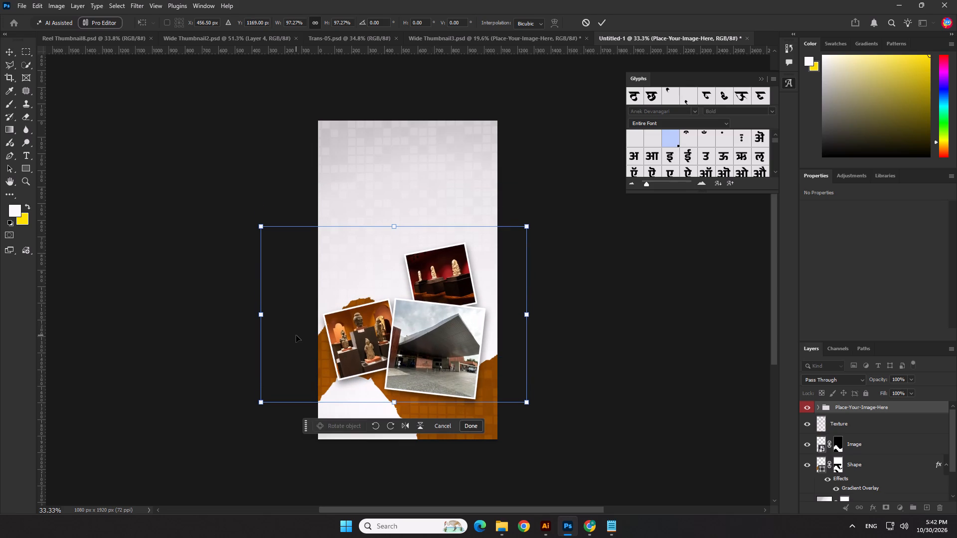
key("Return")
key("Up")
key("Return")
left_click(192, 256)
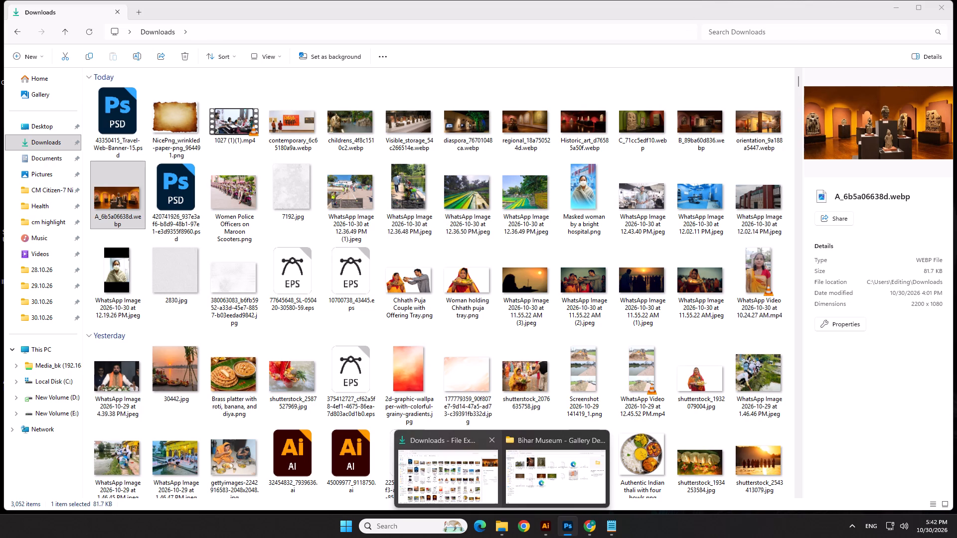
Place Reel Thumbnail6 copy.png from the IPRD October 30.10.26 folder into the portrait document as a full-canvas layout reference.
left_click(482, 463)
left_click(39, 314)
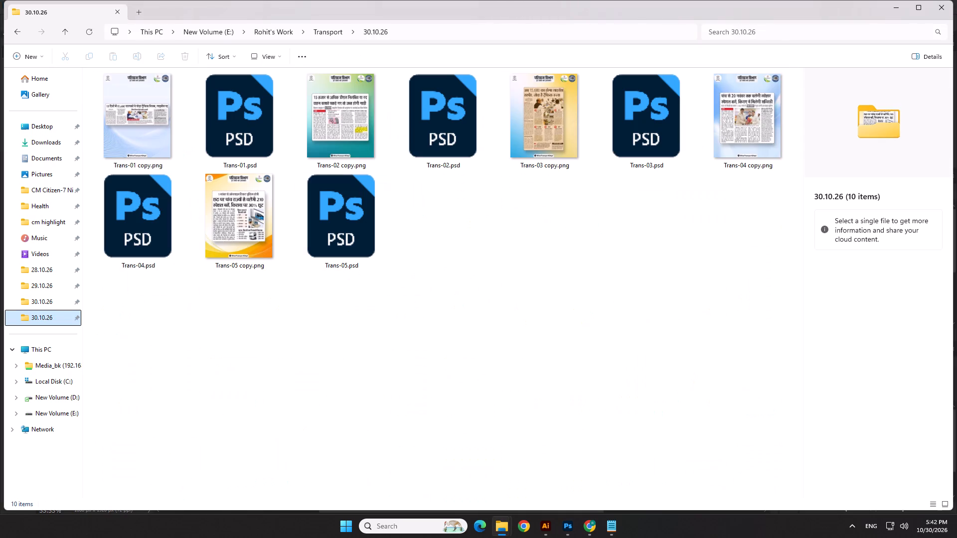
left_click(53, 294)
left_click(252, 392)
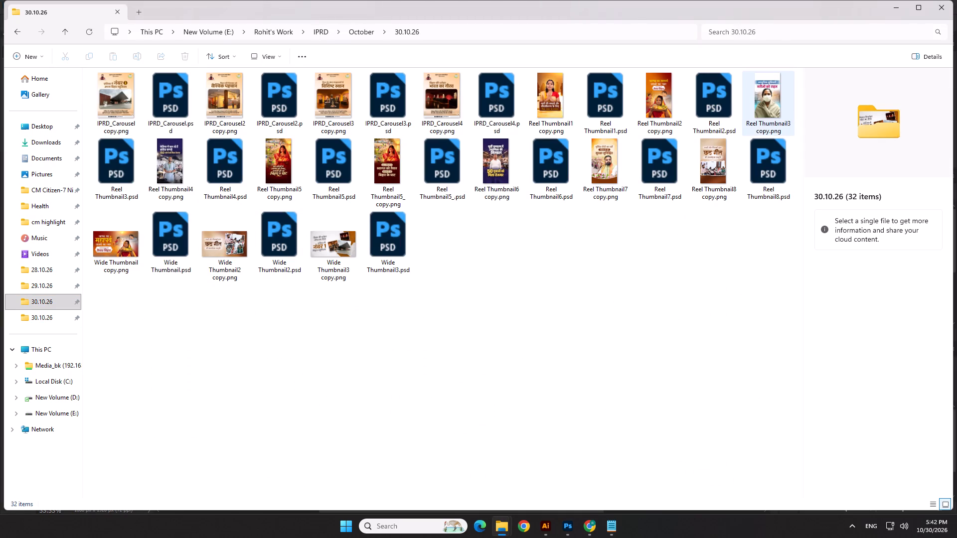
left_click(381, 331)
left_click(380, 186)
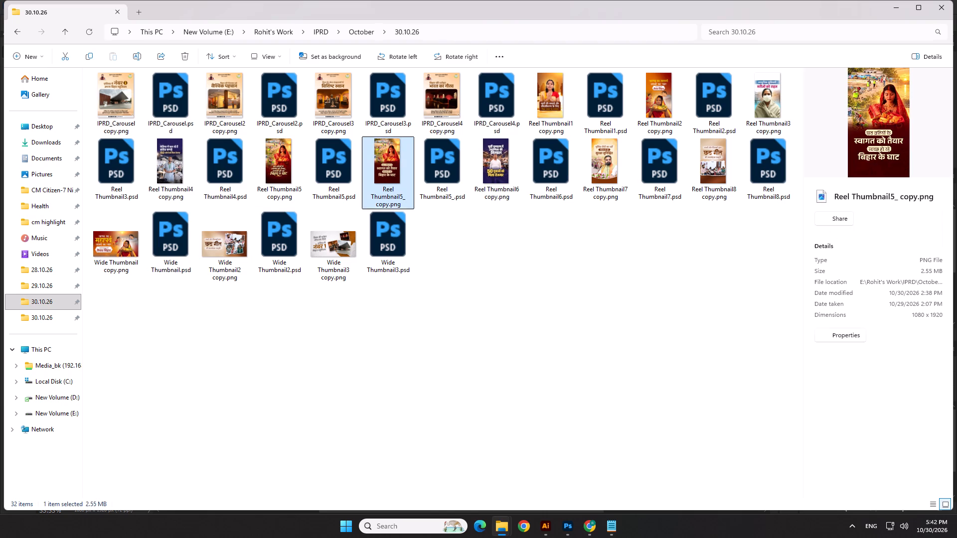
left_click(519, 281)
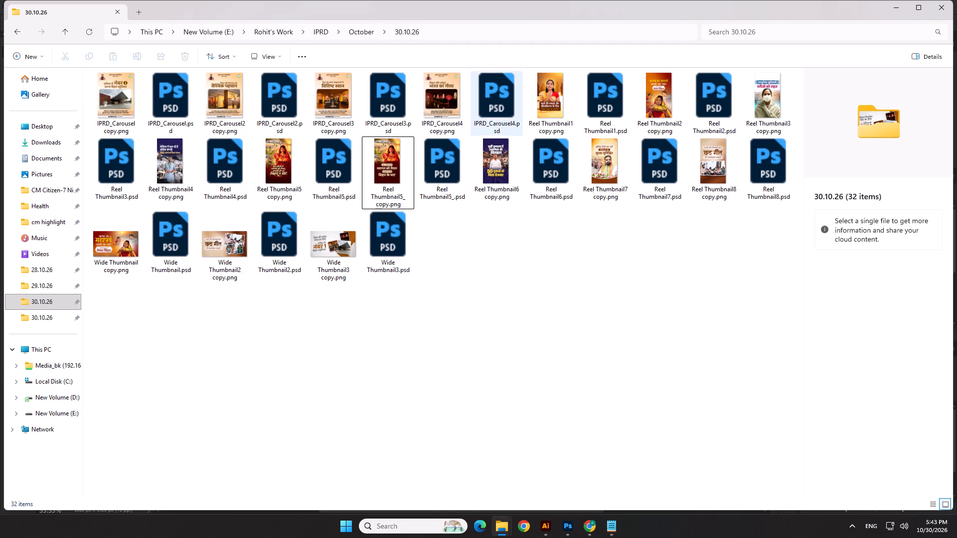
left_click(494, 181)
left_click_drag(500, 155, 420, 275)
key("alt+Tab")
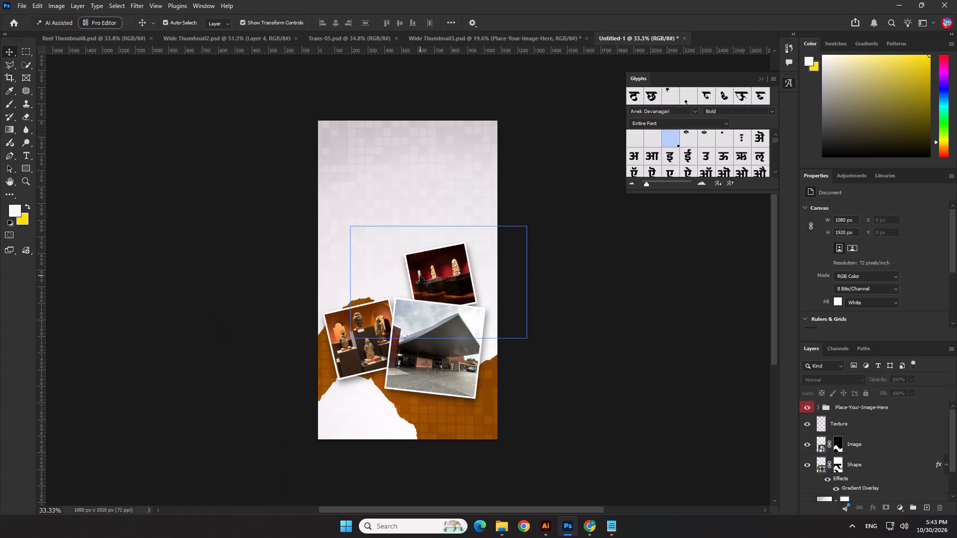
key("Return")
key("Return")
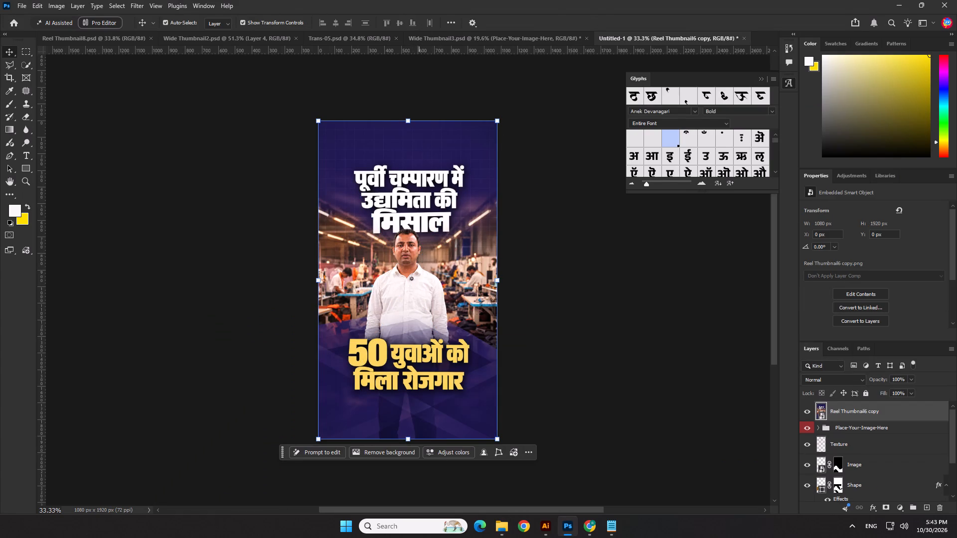
Add two horizontal guides marking the text area: one at the reference's headline top, one at its yellow caption's lower edge.
left_click_drag(410, 46, 411, 343)
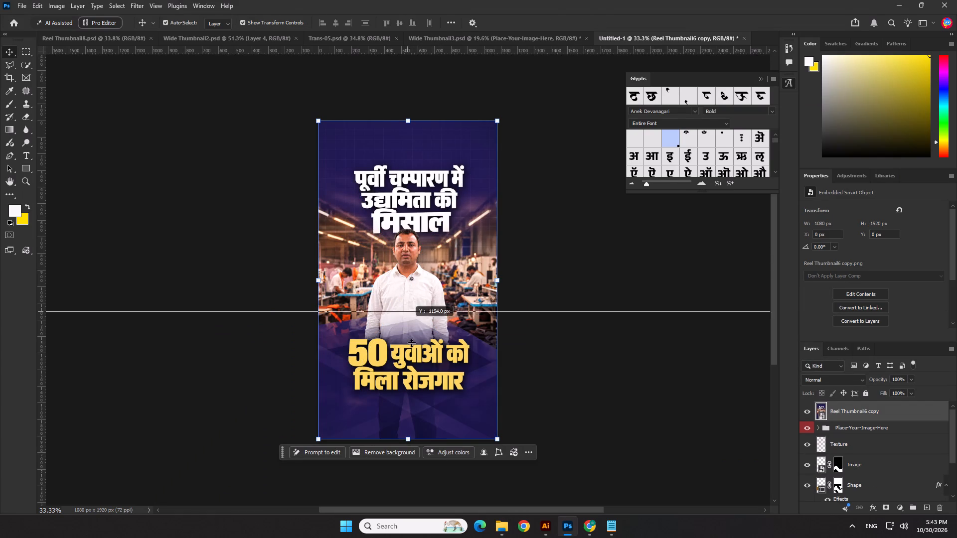
left_click_drag(411, 343, 425, 391)
left_click_drag(446, 50, 446, 162)
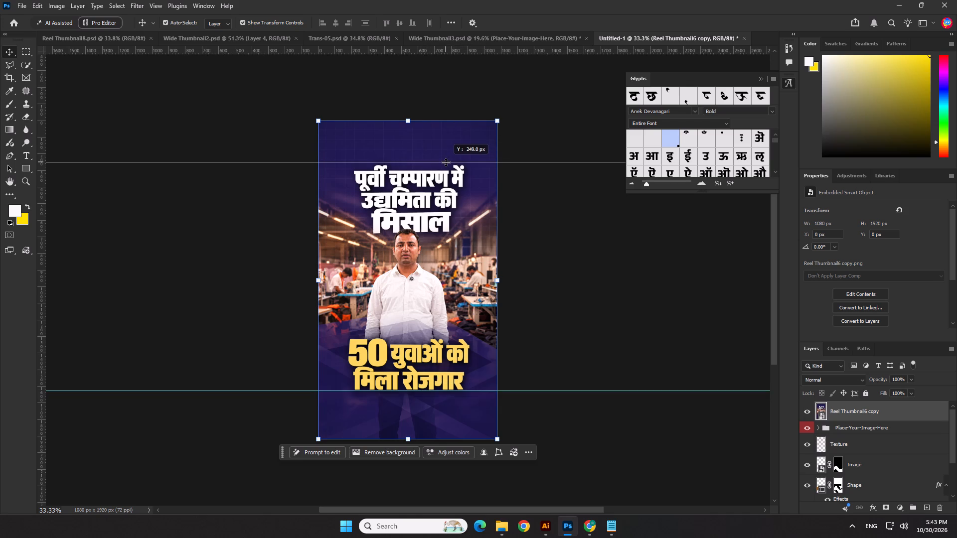
left_click_drag(446, 162, 446, 164)
Delete the Reel Thumbnail6 copy reference layer.
left_click(428, 224)
key("Delete")
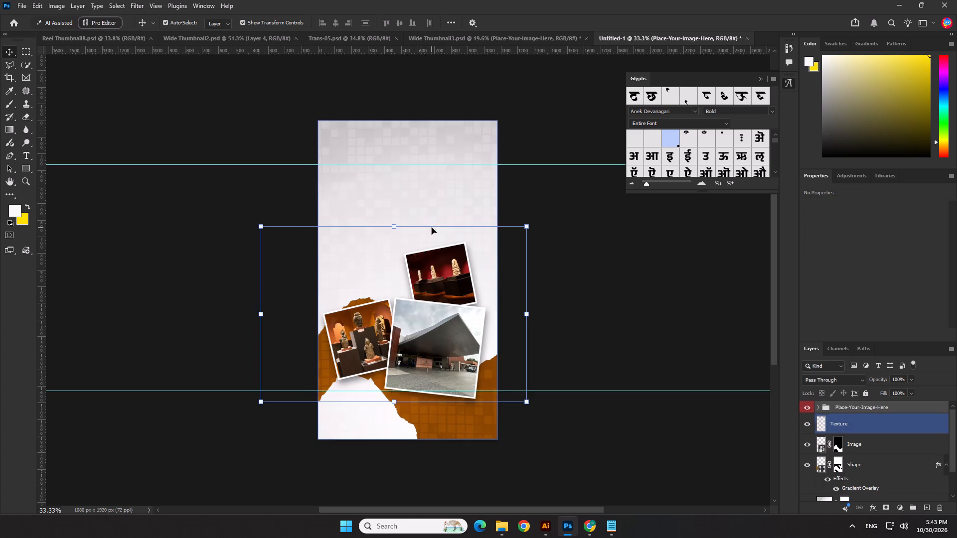
left_click(608, 287)
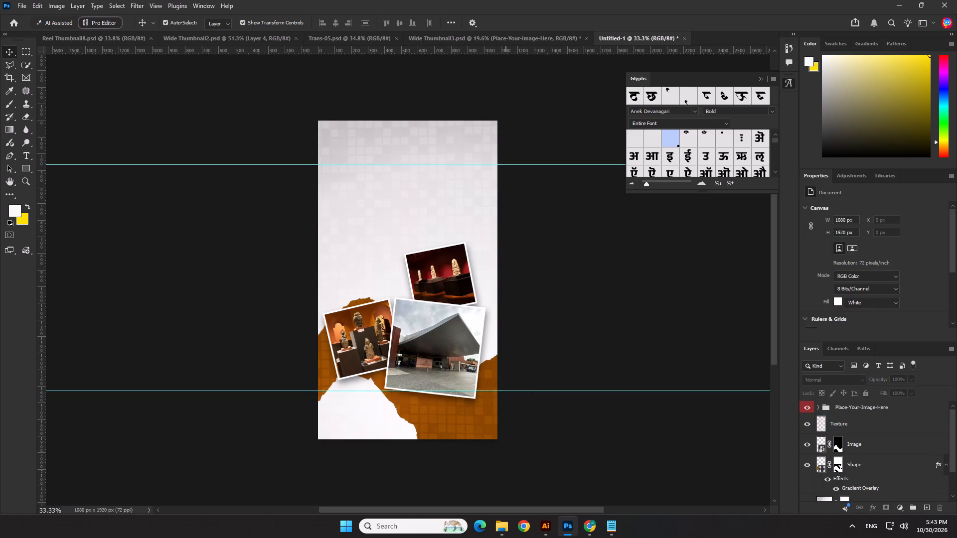
Copy the Group 1 headline text from Wide Thumbnail3 into the portrait document, above the photo group.
left_click(544, 39)
left_click(393, 295)
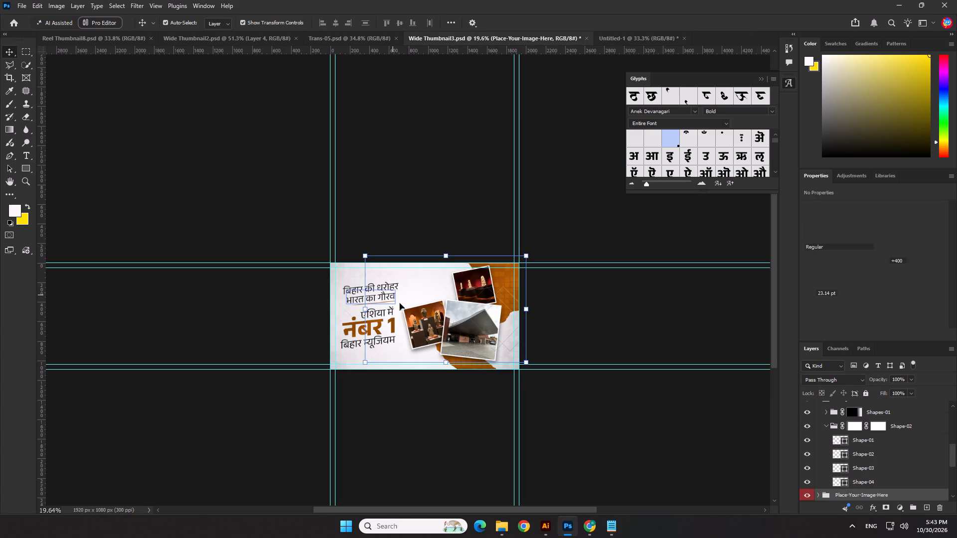
scroll(852, 437, "up", 12)
left_click(860, 407)
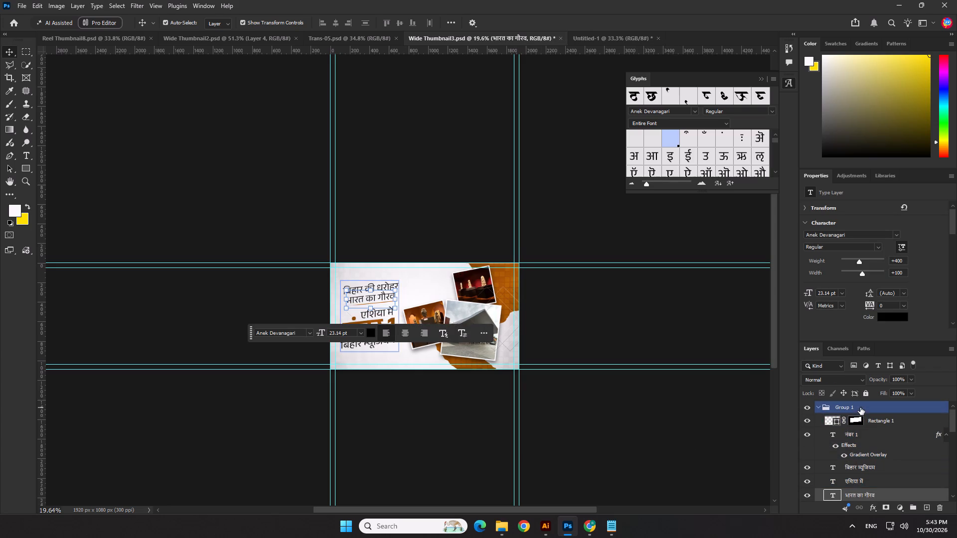
key("ctrl+c")
key("ctrl+c")
key("ctrl+c")
left_click(582, 34)
scroll(413, 274, "up", 2)
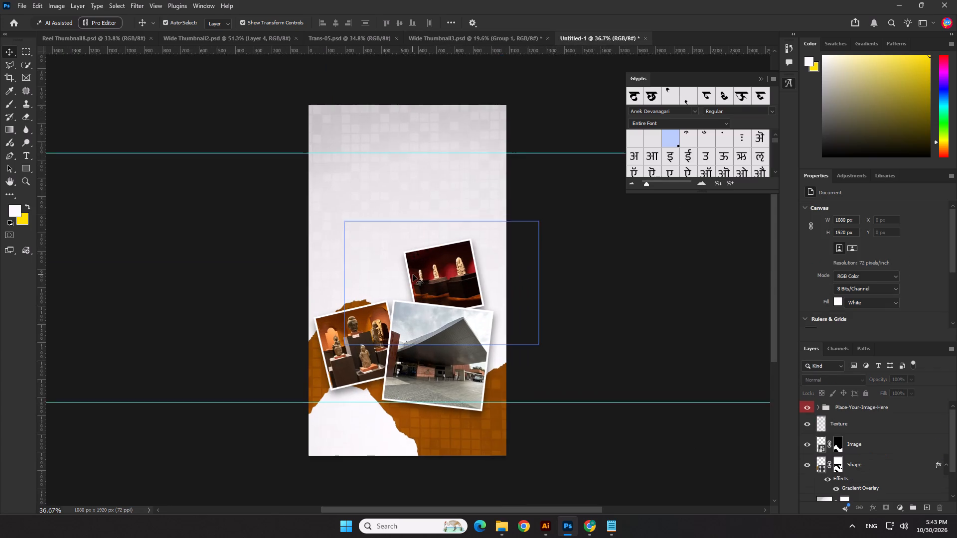
key("ctrl+v")
left_click(413, 208)
Scale the headline group to 92.93% and place it just below the upper guide.
left_click_drag(418, 235, 421, 176)
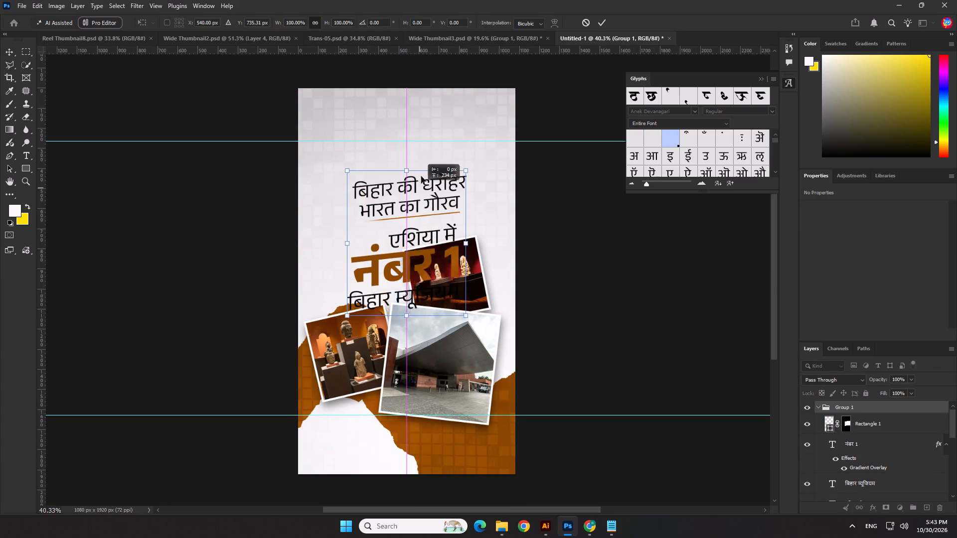
left_click_drag(421, 176, 374, 175)
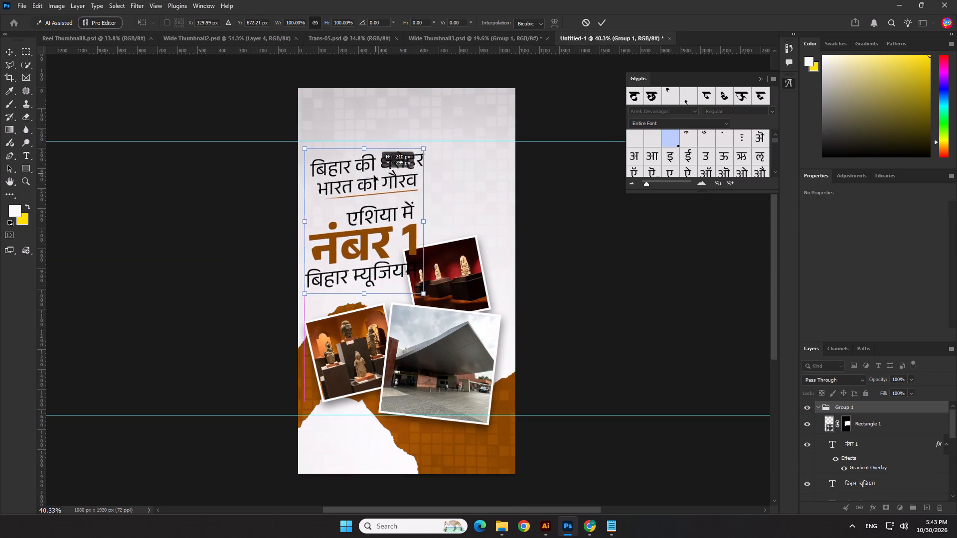
left_click_drag(374, 175, 388, 170)
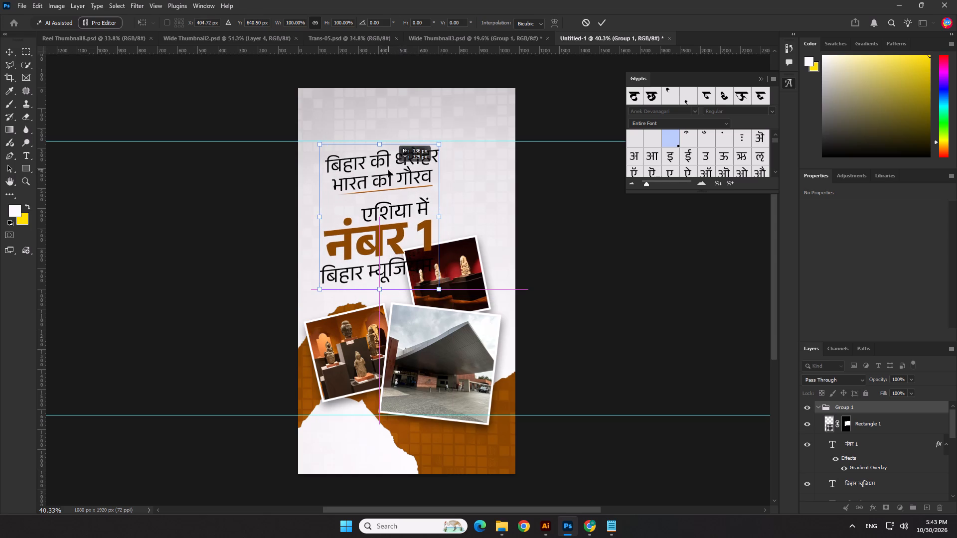
left_click_drag(388, 170, 411, 170)
left_click_drag(402, 288, 407, 260)
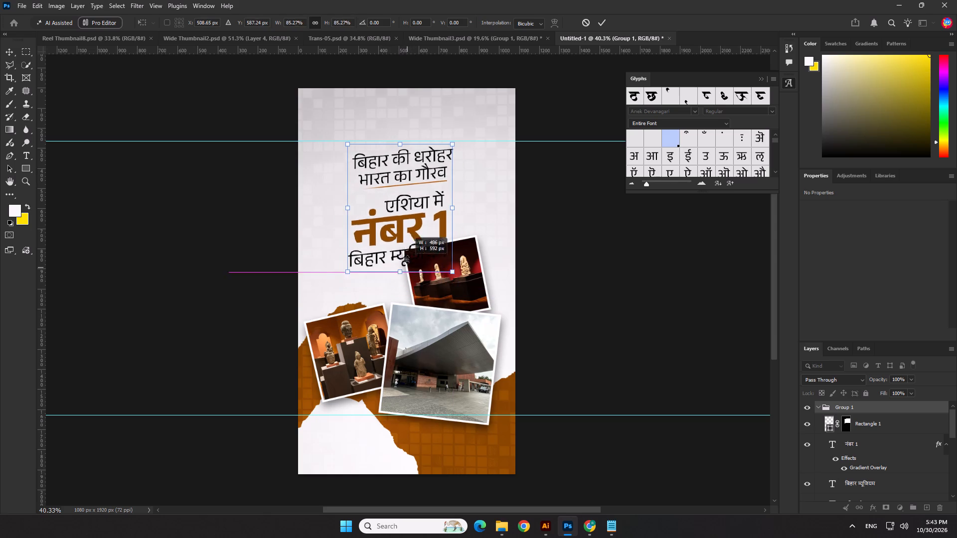
left_click_drag(407, 260, 401, 287)
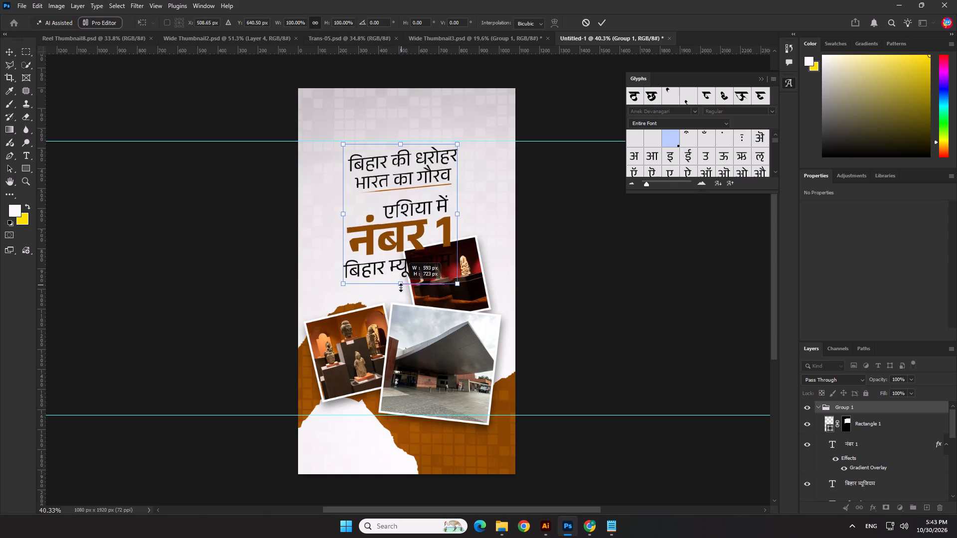
left_click_drag(401, 287, 403, 274)
left_click_drag(394, 215, 369, 215)
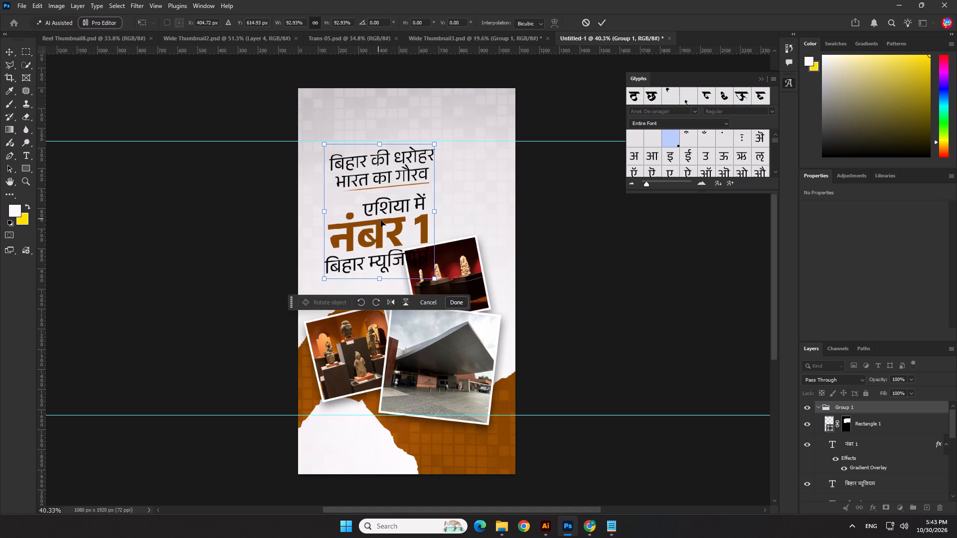
left_click_drag(382, 221, 407, 218)
key("Return")
Set alignment to the canvas and centre the headline group horizontally on it.
left_click(454, 18)
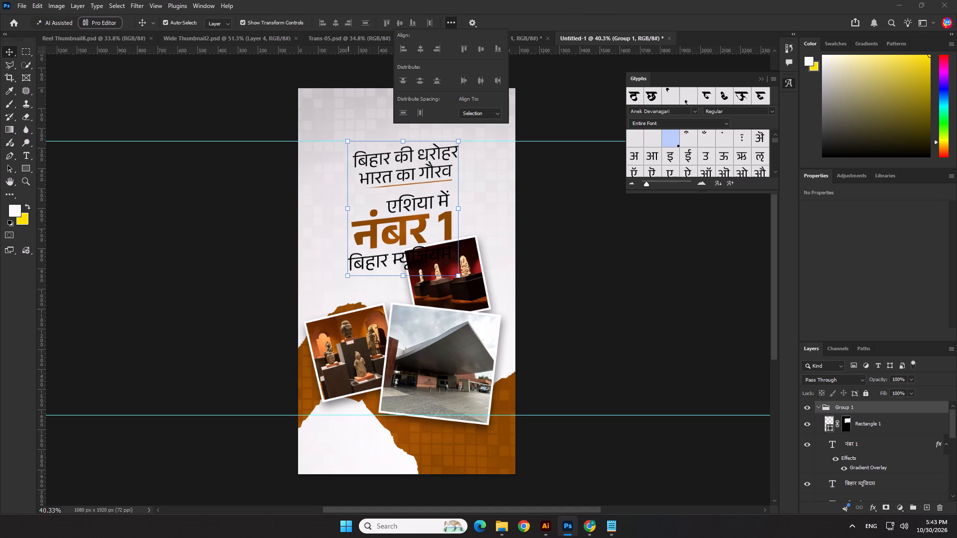
left_click(483, 110)
left_click(481, 132)
left_click(335, 19)
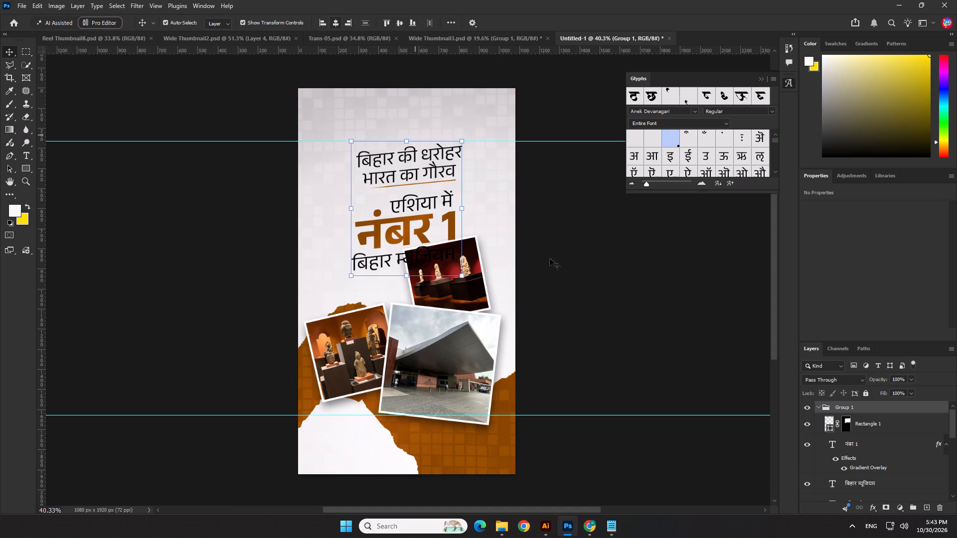
left_click(622, 258)
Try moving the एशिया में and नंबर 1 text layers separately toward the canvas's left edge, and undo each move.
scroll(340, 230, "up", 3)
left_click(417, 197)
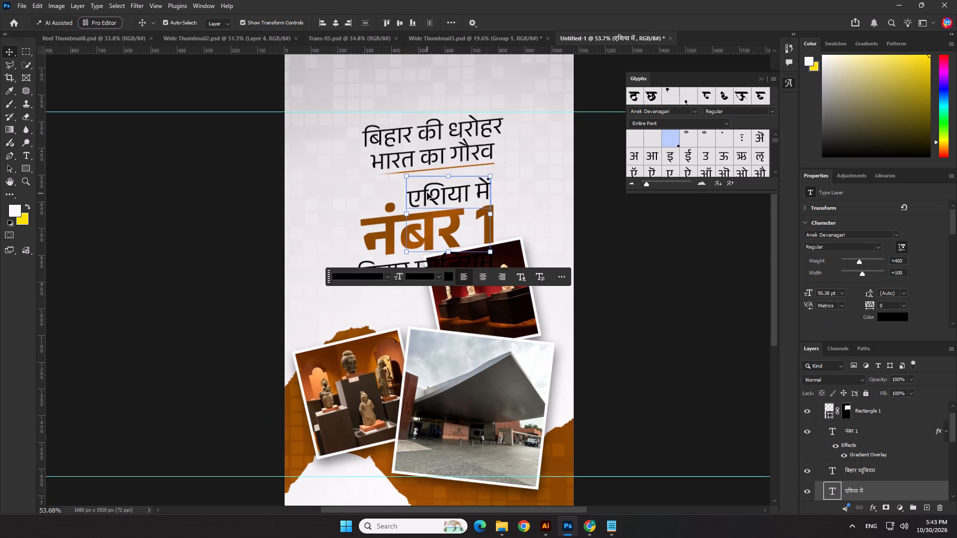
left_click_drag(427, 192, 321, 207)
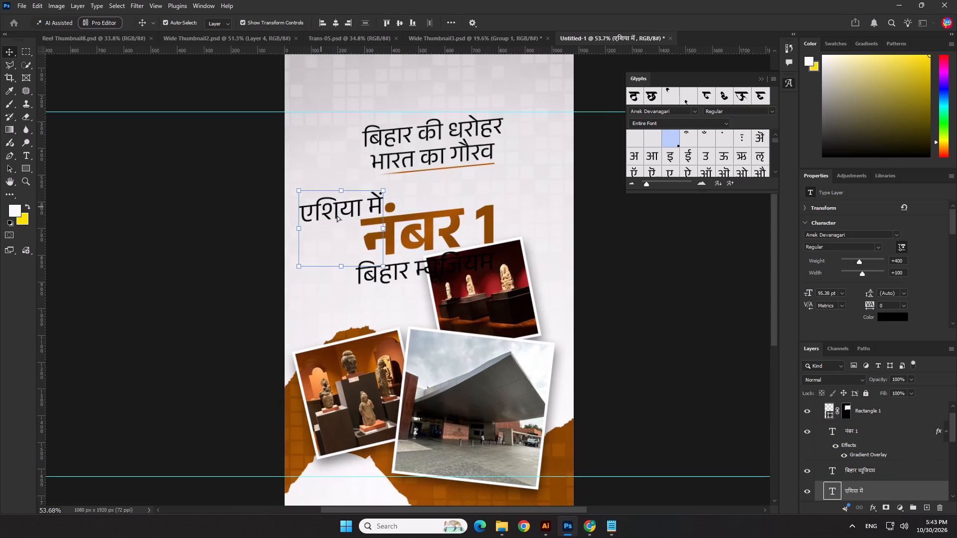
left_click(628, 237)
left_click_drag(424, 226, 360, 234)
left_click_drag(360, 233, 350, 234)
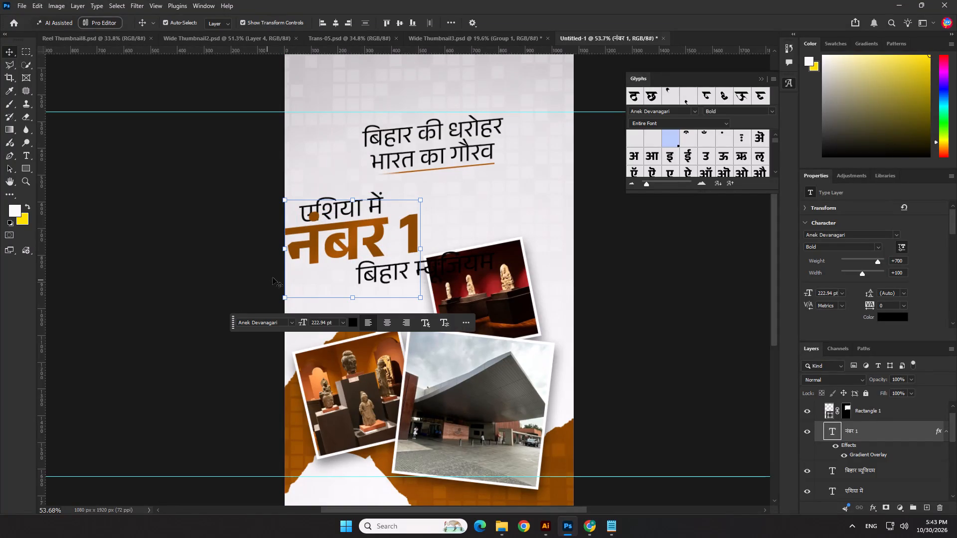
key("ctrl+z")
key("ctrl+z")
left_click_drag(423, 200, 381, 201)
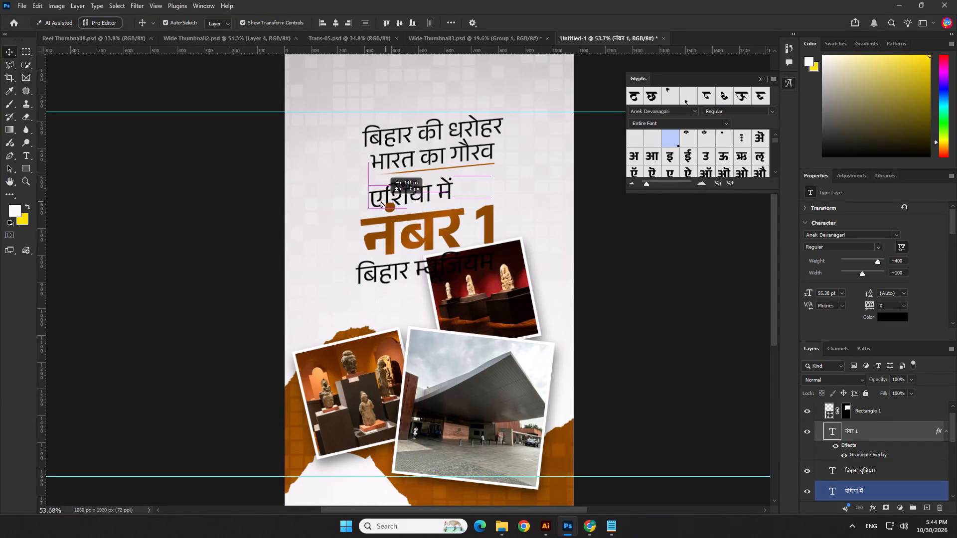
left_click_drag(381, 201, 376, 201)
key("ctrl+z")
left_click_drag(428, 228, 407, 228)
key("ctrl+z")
Select एशिया में and नंबर 1 together and move them toward the canvas's left edge, keeping their height.
left_click(462, 200, "shift")
left_click_drag(467, 199, 435, 205)
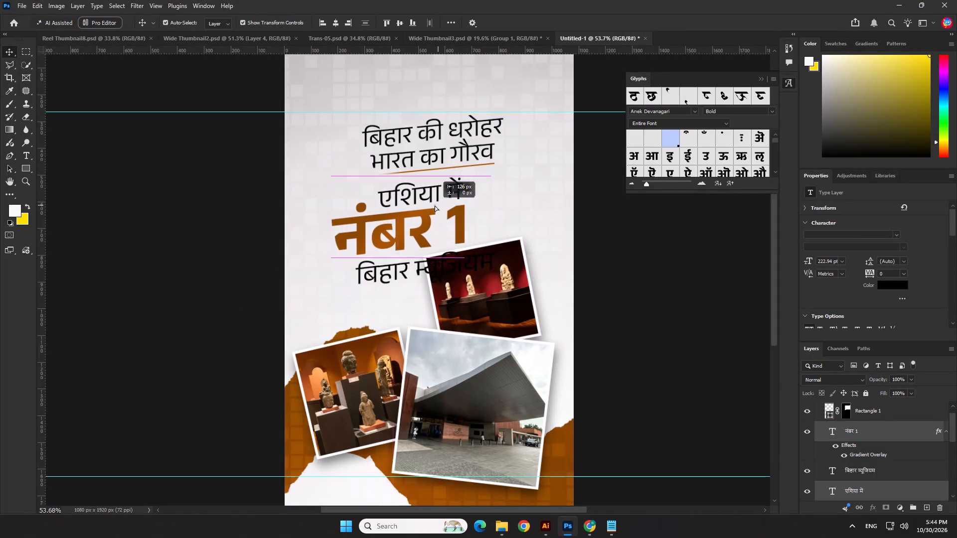
left_click_drag(435, 205, 409, 203)
left_click(181, 315)
Move the बिहार म्यूजियम text beside नंबर 1 and break it onto two lines, one word per line.
left_click_drag(385, 272, 391, 271)
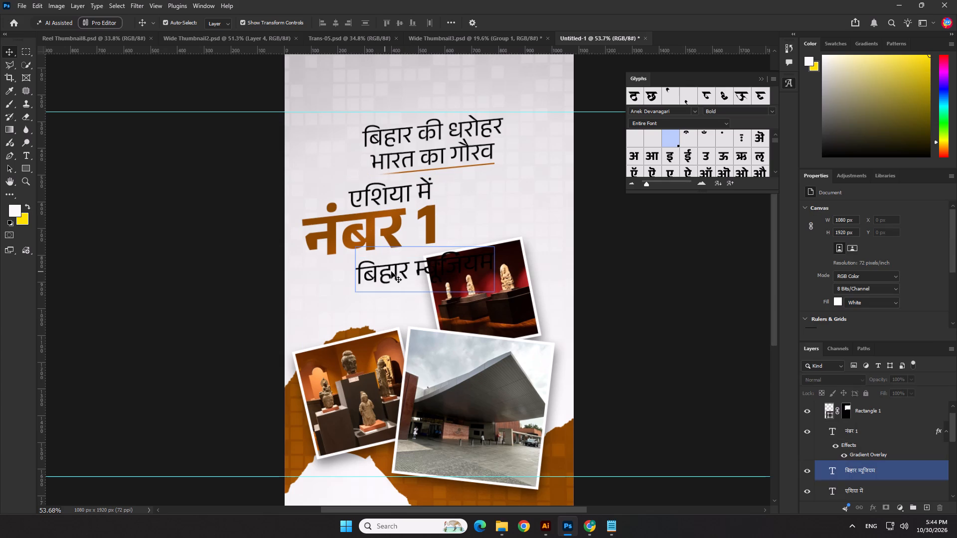
left_click_drag(391, 271, 475, 209)
double_click(474, 208)
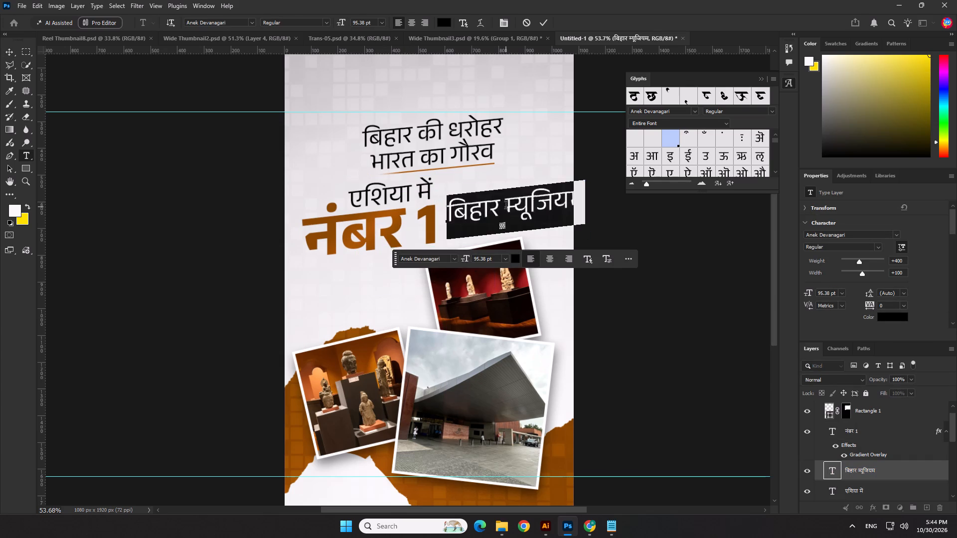
left_click(506, 207)
key("BackSpace")
key("Return")
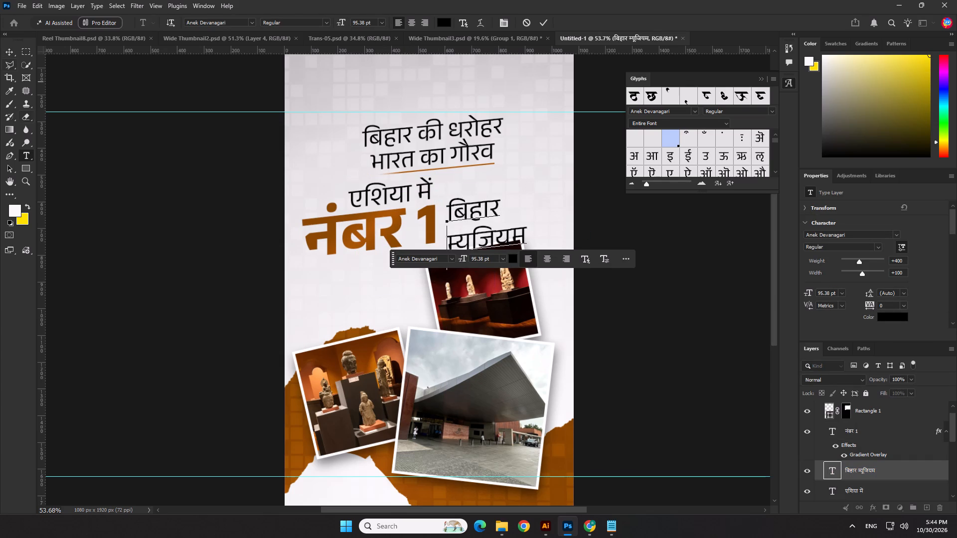
left_click(11, 53)
left_click_drag(491, 227, 499, 207)
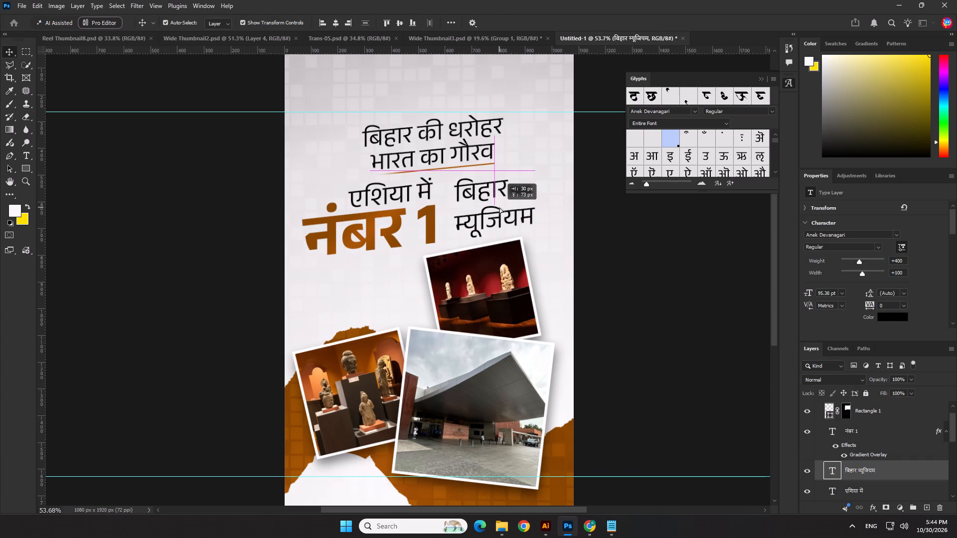
left_click_drag(499, 207, 501, 208)
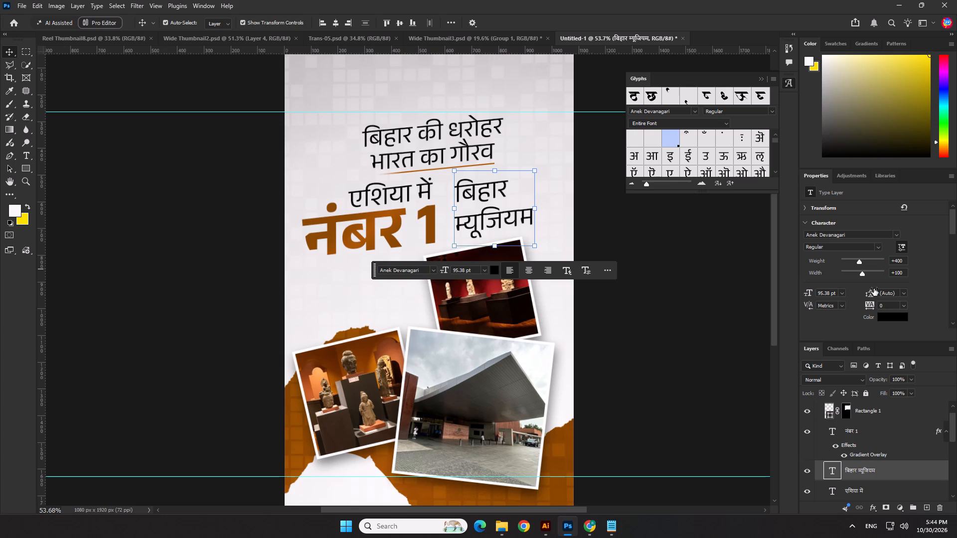
Set the line spacing of the two-line बिहार म्यूजियम text to 99 pt.
left_click_drag(871, 290, 869, 291)
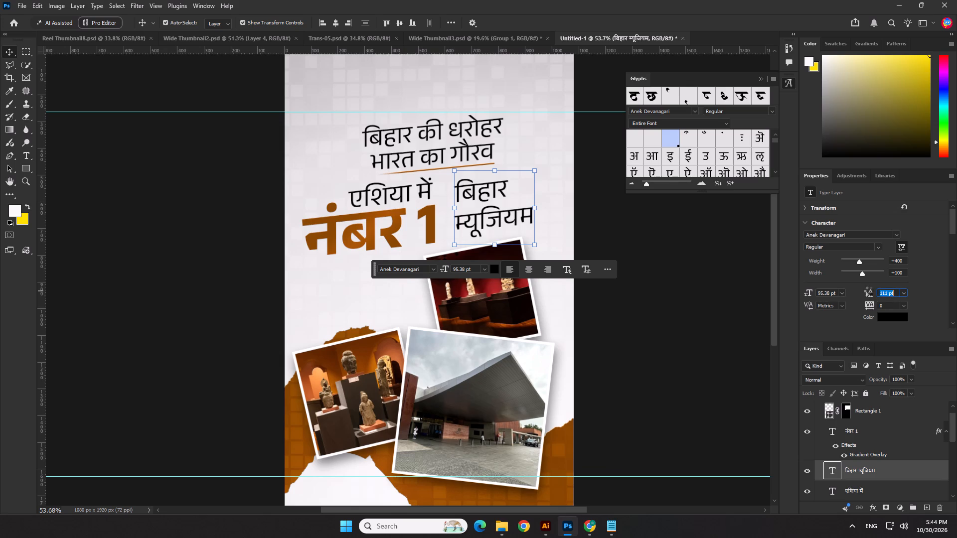
left_click_drag(869, 291, 862, 294)
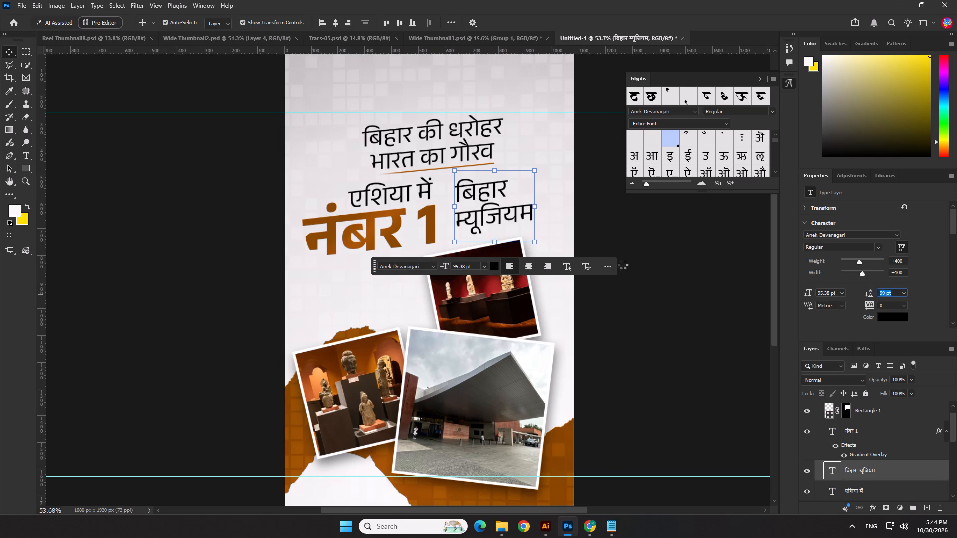
key("Return")
left_click(157, 253)
Select एशिया में and नंबर 1 together and move them slightly closer to the बिहार म्यूजियम text, fine-tuning the gap.
scroll(408, 226, "up", 5)
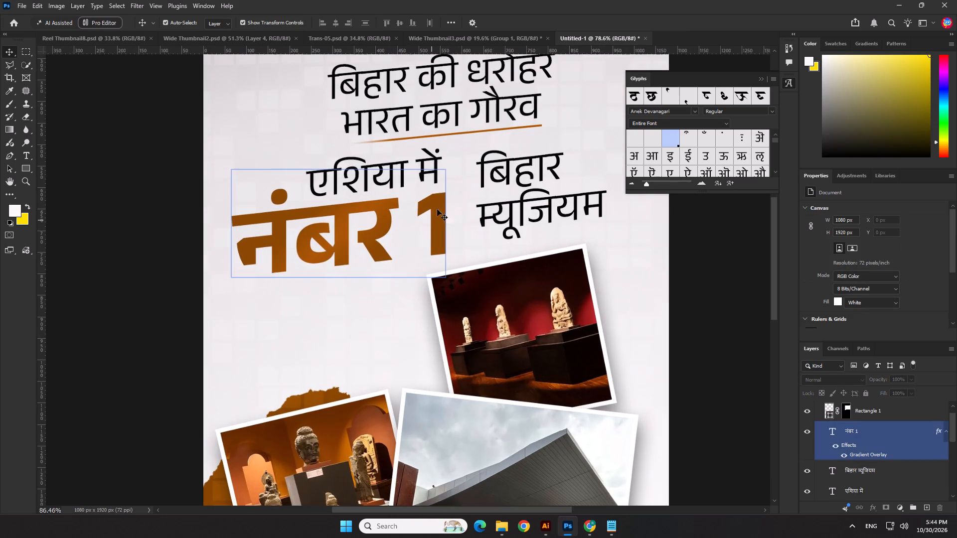
left_click(442, 221, "shift")
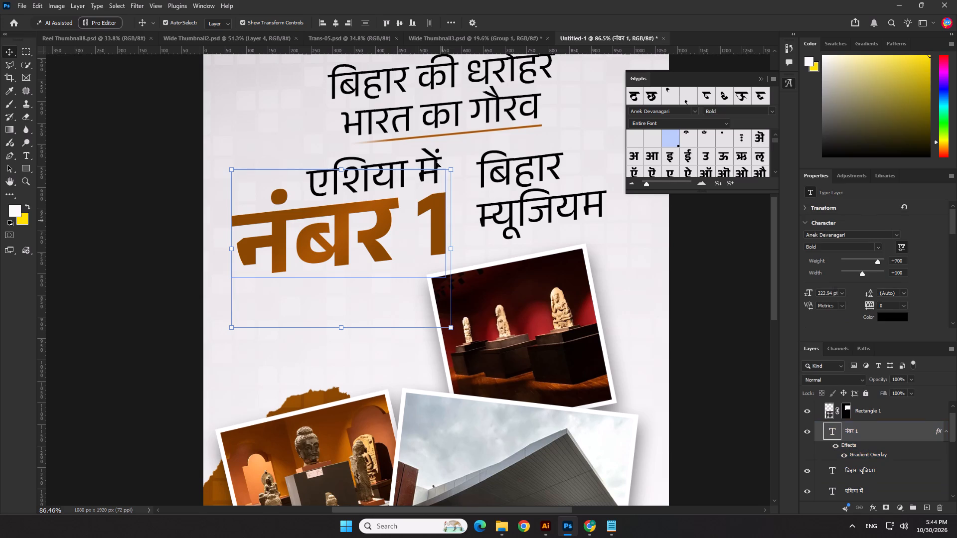
left_click(434, 156, "shift")
left_click_drag(439, 201, 457, 196)
scroll(414, 231, "down", 8)
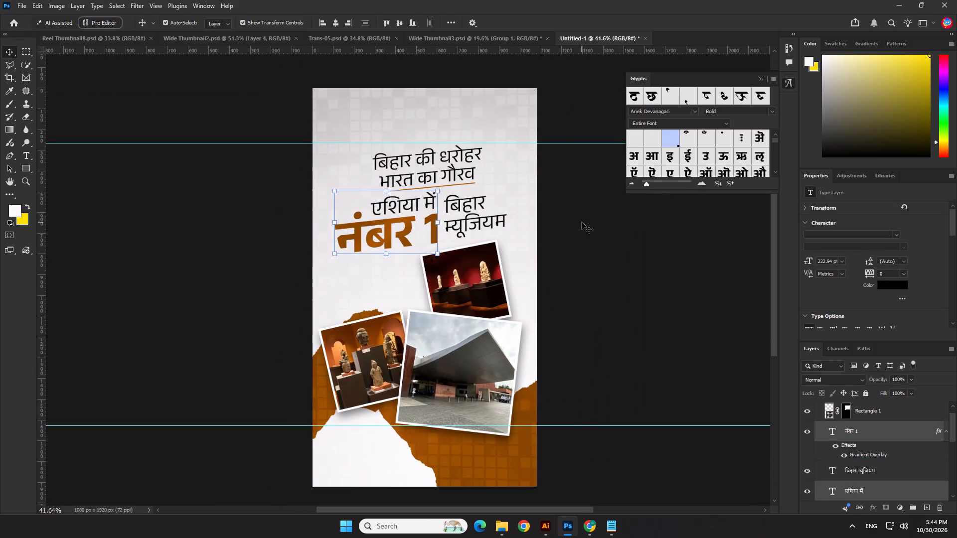
key("Right")
key("Right")
key("Right")
key("Right")
key("Right")
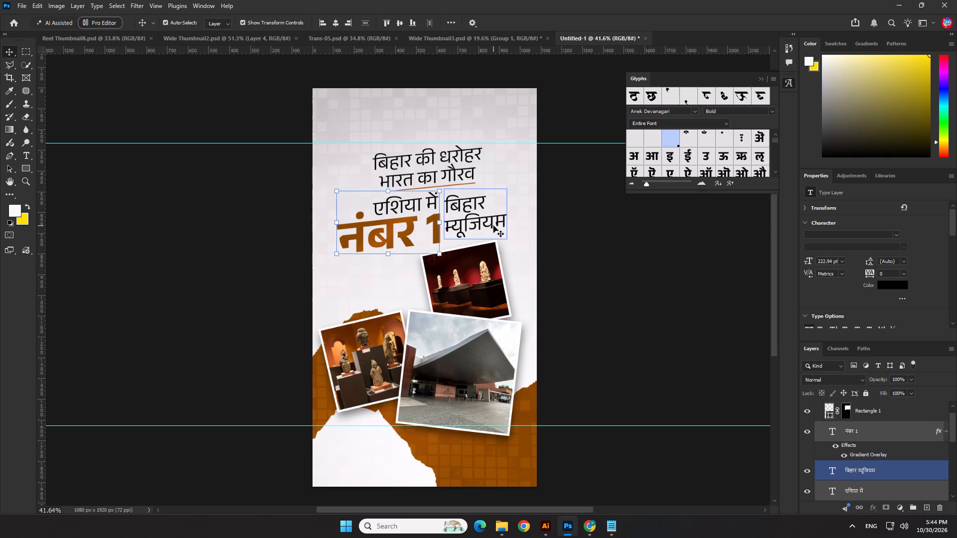
key("shift+Left")
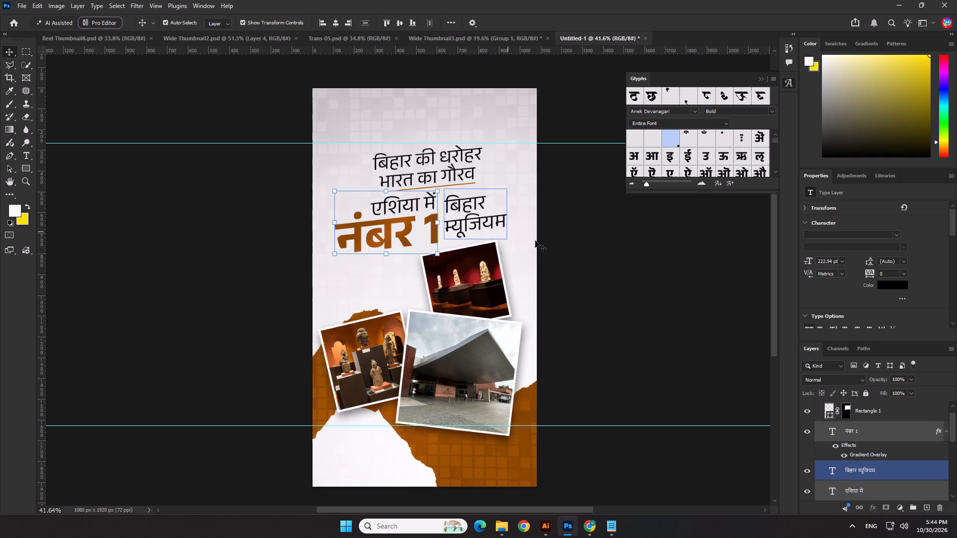
left_click(599, 256)
Scale the बिहार म्यूजियम text to 73.41% and place it close beside the 1 of नंबर 1, just above the statues photo.
scroll(416, 235, "up", 5)
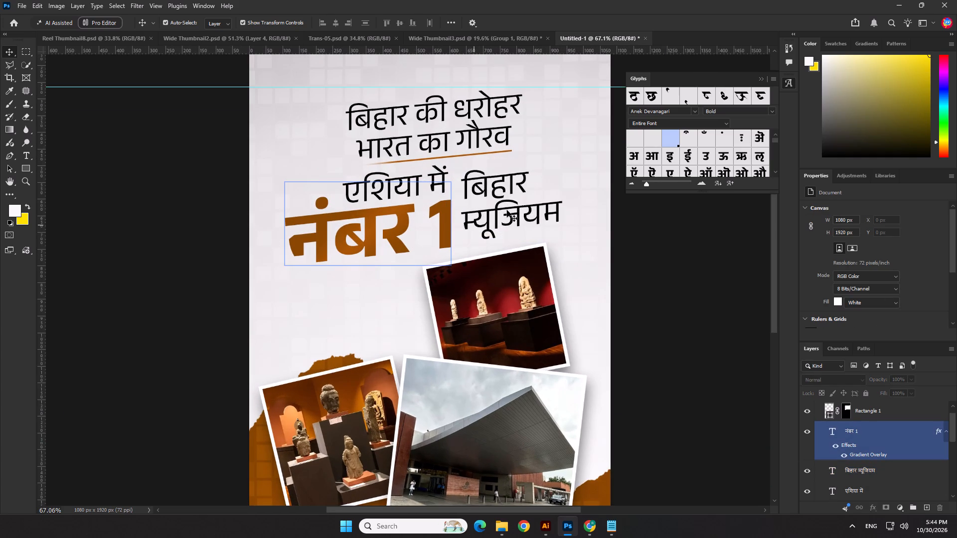
left_click(515, 184)
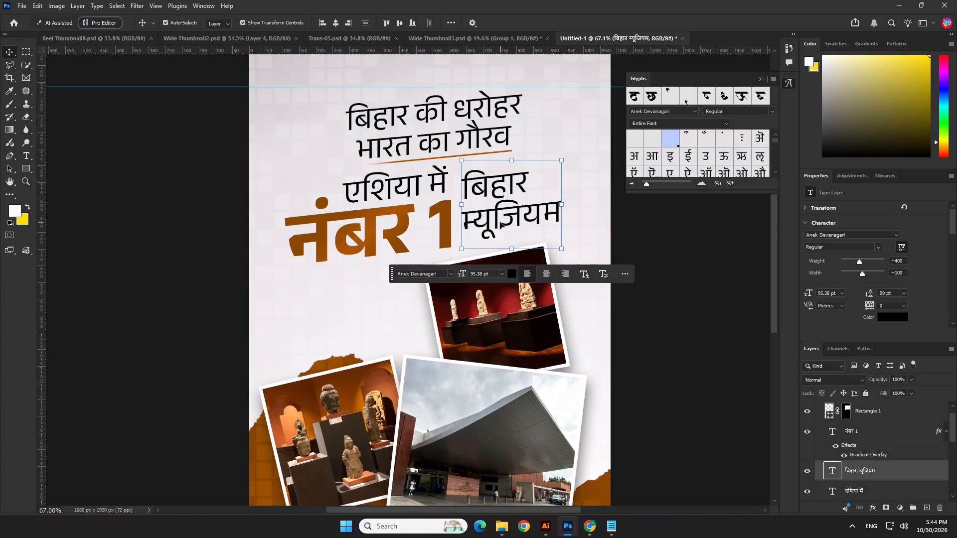
left_click(499, 222, "shift")
left_click_drag(507, 160, 508, 185)
left_click_drag(506, 213, 501, 219)
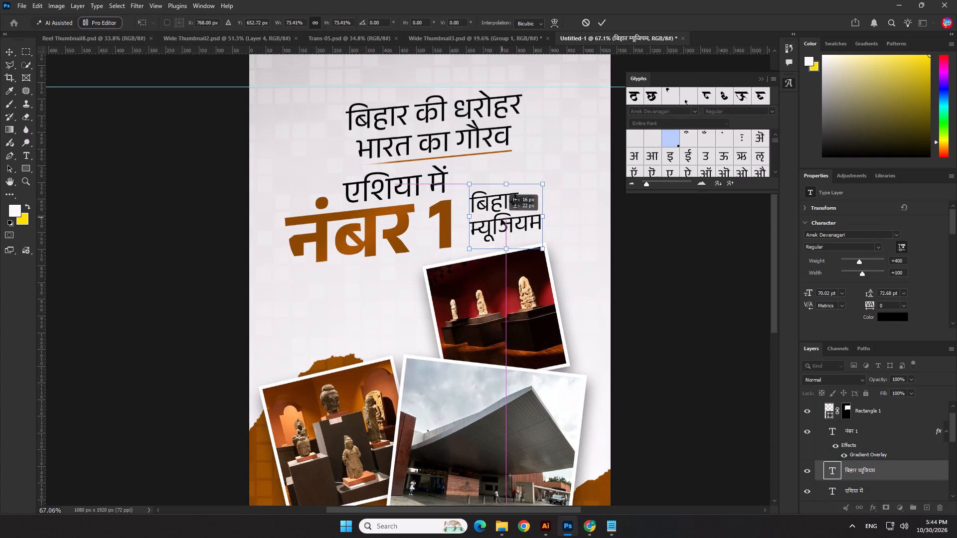
left_click_drag(501, 219, 492, 222)
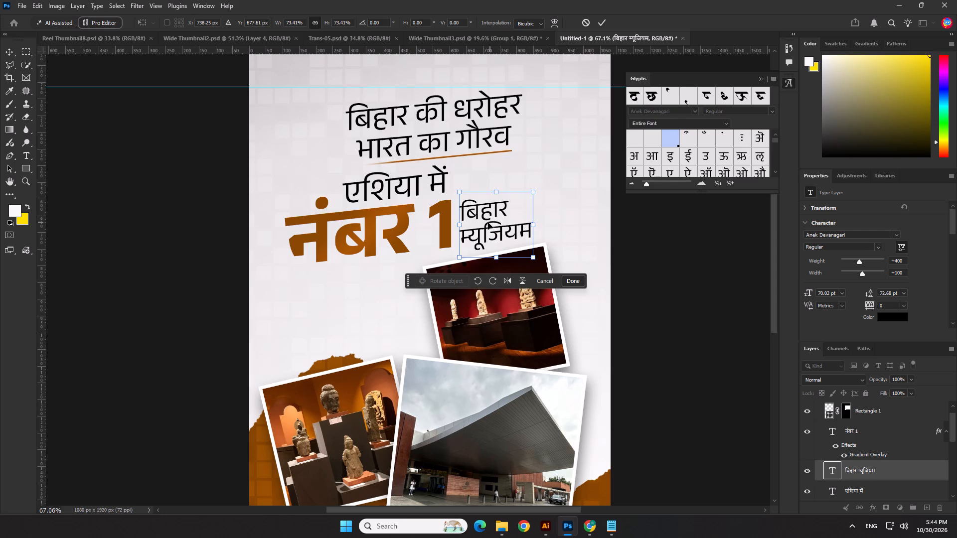
key("Left")
key("Right")
key("Right")
key("Return")
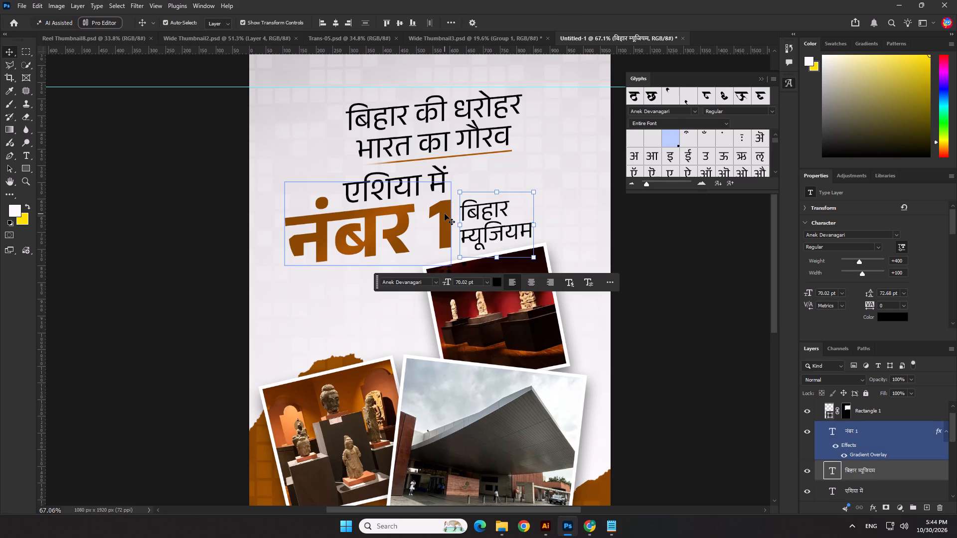
Group नंबर 1 with बिहार म्यूजियम, centre the group horizontally on the canvas and nudge it slightly up.
left_click(445, 214, "shift")
key("ctrl+g")
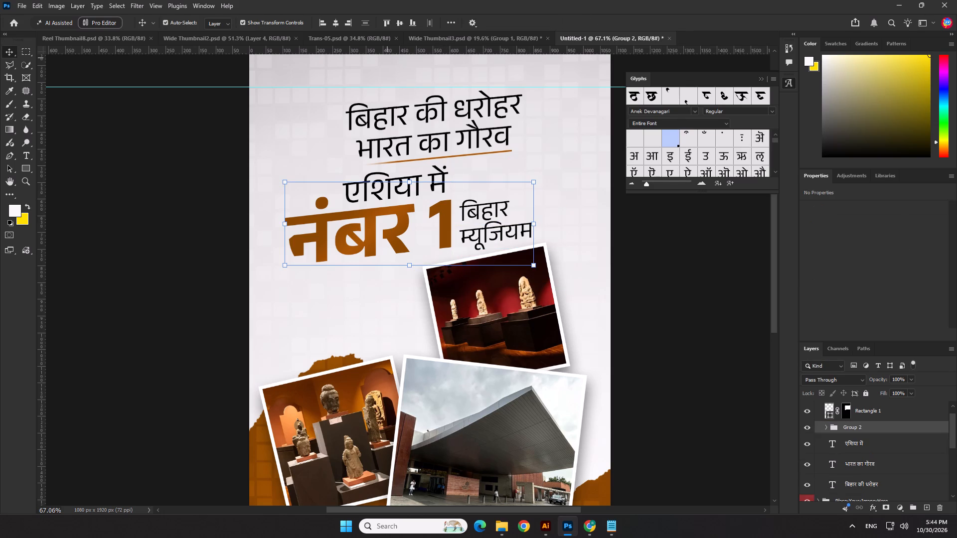
left_click(338, 26)
key("shift+Up")
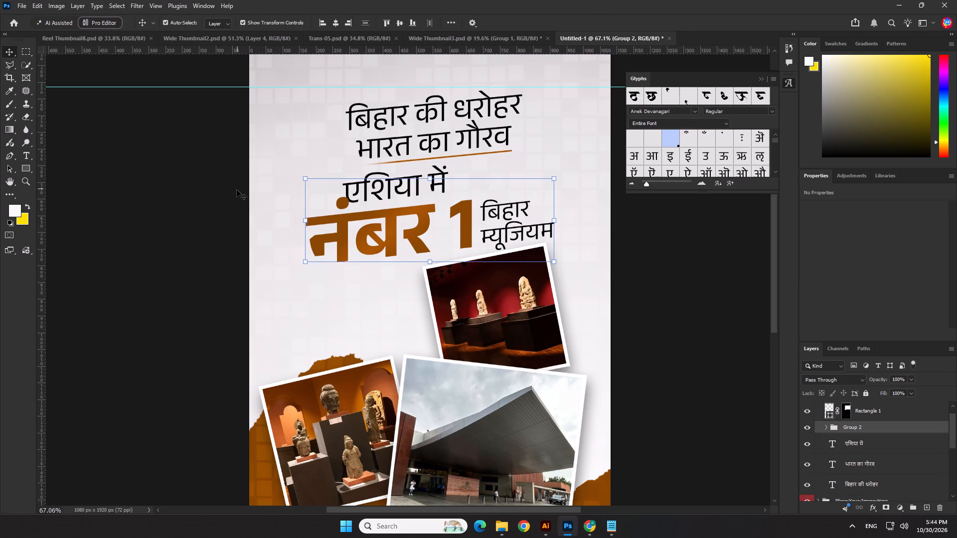
left_click(231, 193)
Move the एशिया में text about 71 px horizontally so it sits above the 1 of the recentred नंबर 1.
left_click_drag(415, 189, 437, 187)
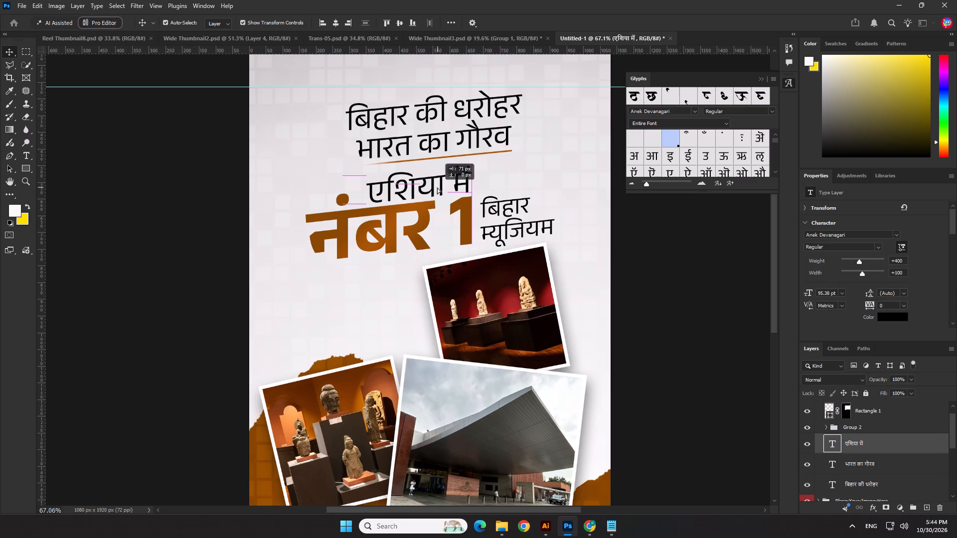
left_click_drag(437, 187, 436, 187)
scroll(363, 207, "down", 5)
left_click(225, 214)
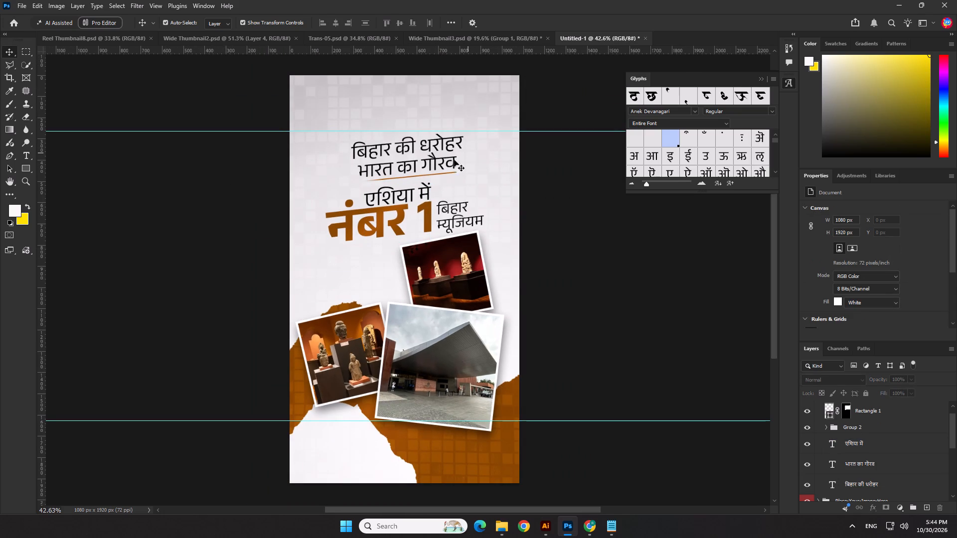
Centre भारत का गौरव, बिहार की धरोहर and the orange underline horizontally on the canvas, one at a time.
left_click(440, 167)
left_click(334, 23)
left_click(230, 182)
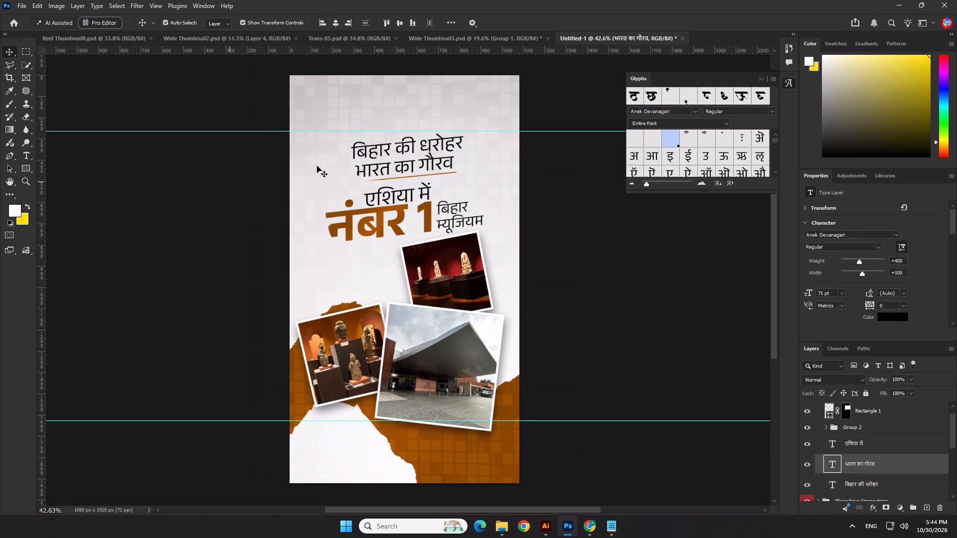
left_click(368, 151)
left_click(333, 24)
left_click(187, 188)
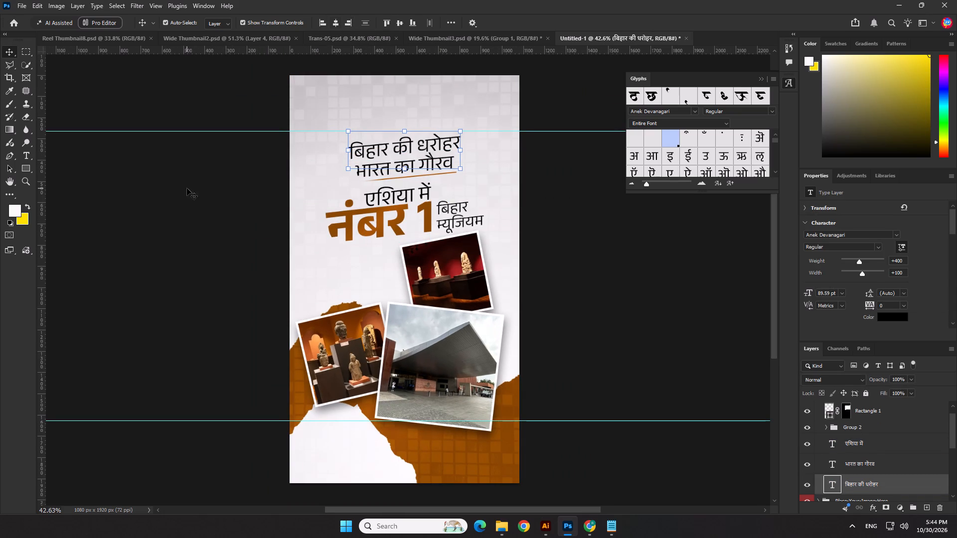
scroll(464, 158, "up", 6)
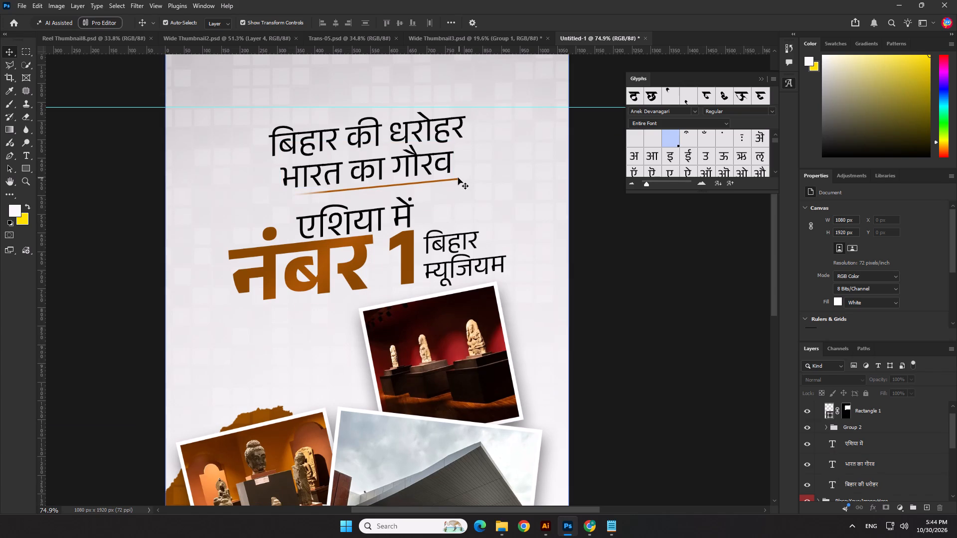
left_click(456, 179)
left_click(338, 23)
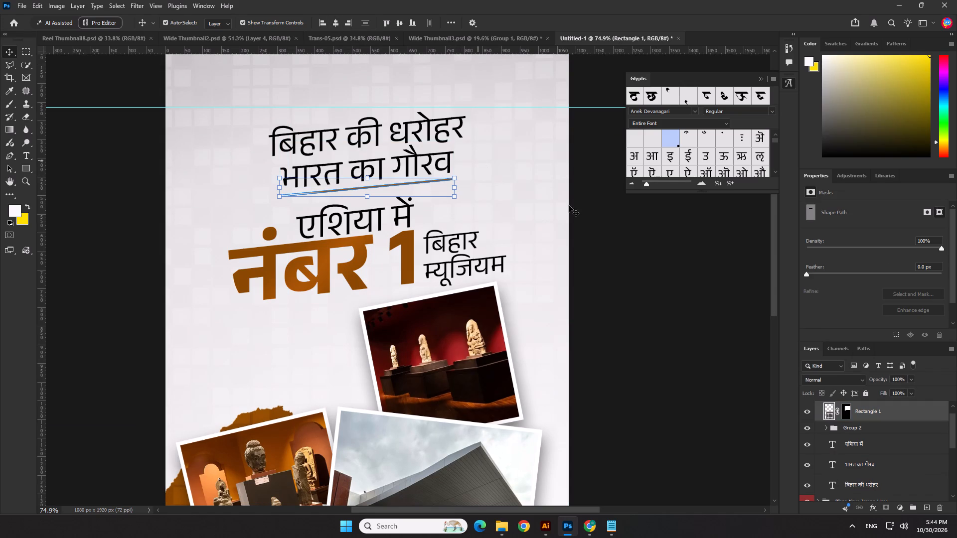
Delete the layer mask of the underline layer Rectangle 1 and add a fresh white mask to it.
left_click(848, 416)
right_click(848, 416)
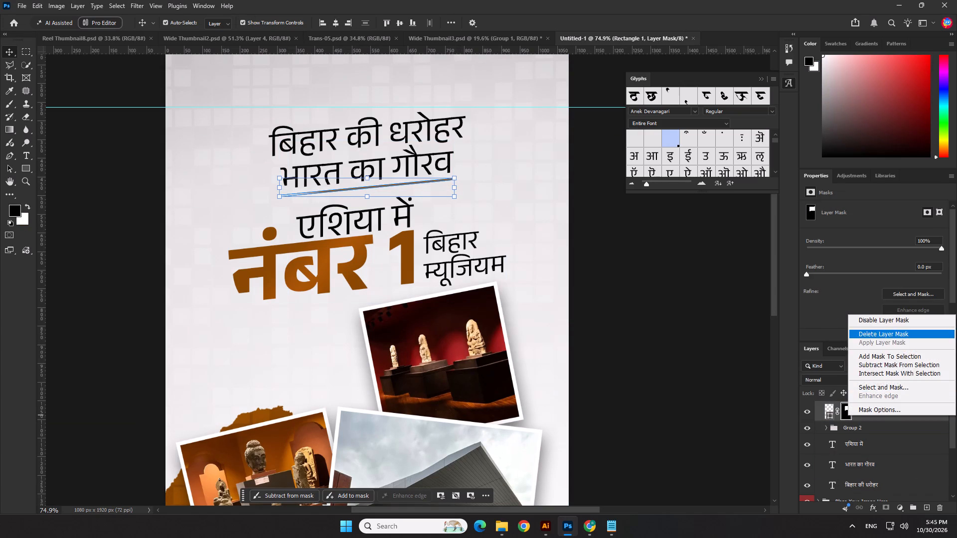
left_click(873, 336)
left_click(884, 506)
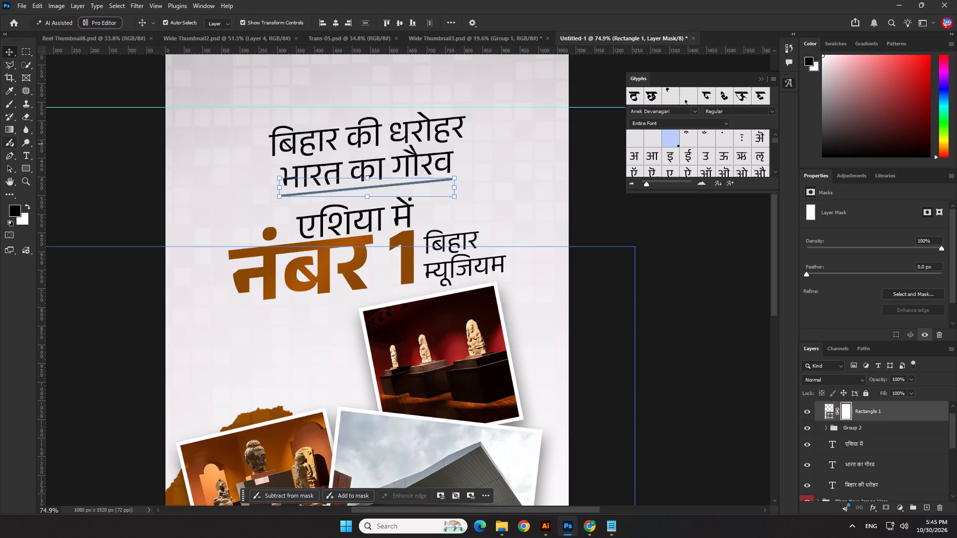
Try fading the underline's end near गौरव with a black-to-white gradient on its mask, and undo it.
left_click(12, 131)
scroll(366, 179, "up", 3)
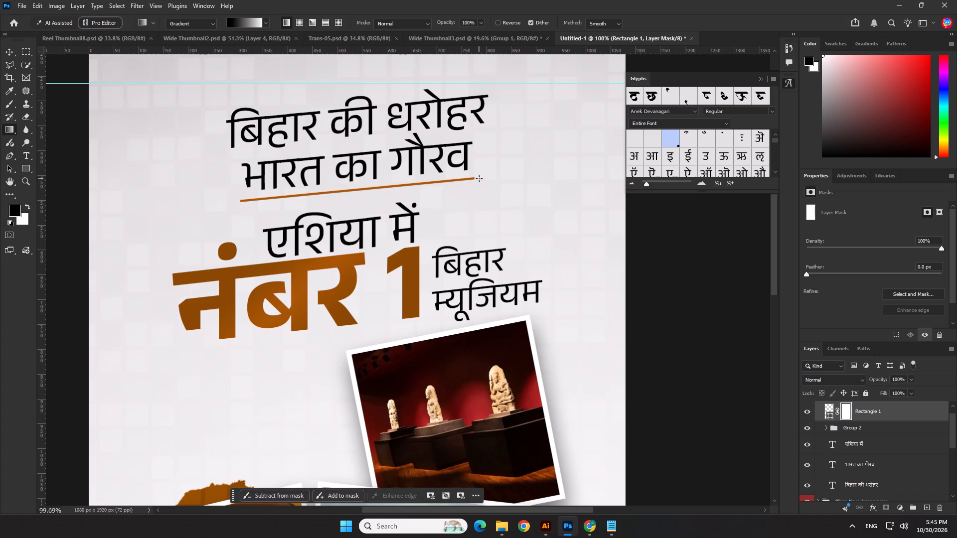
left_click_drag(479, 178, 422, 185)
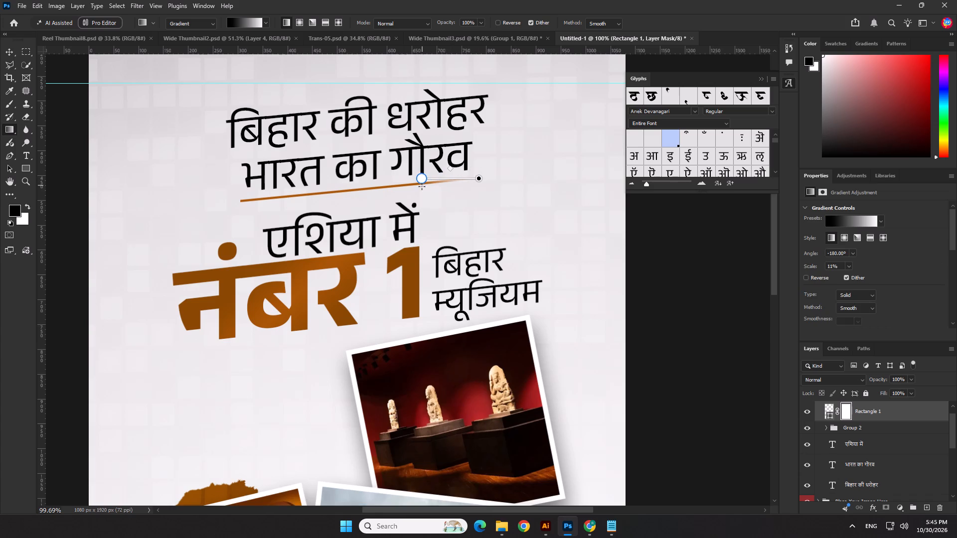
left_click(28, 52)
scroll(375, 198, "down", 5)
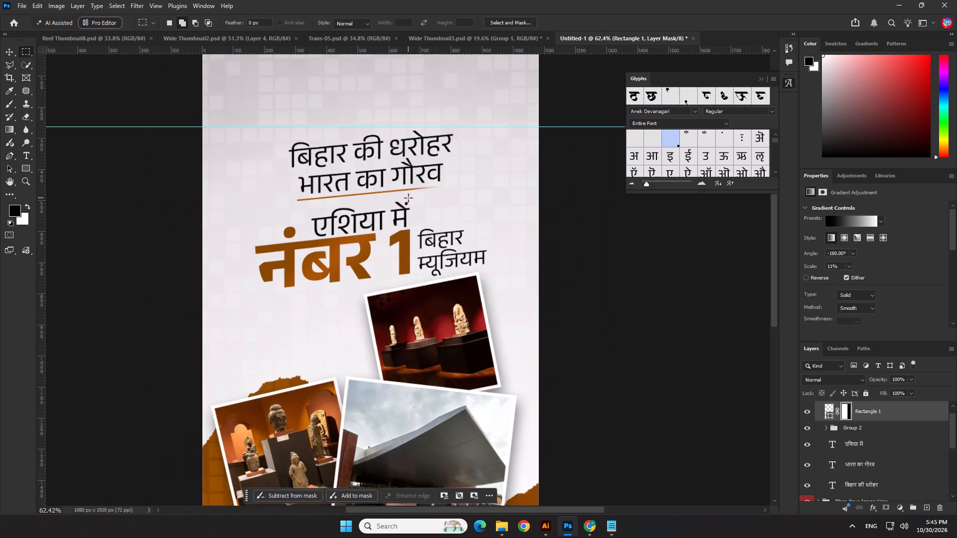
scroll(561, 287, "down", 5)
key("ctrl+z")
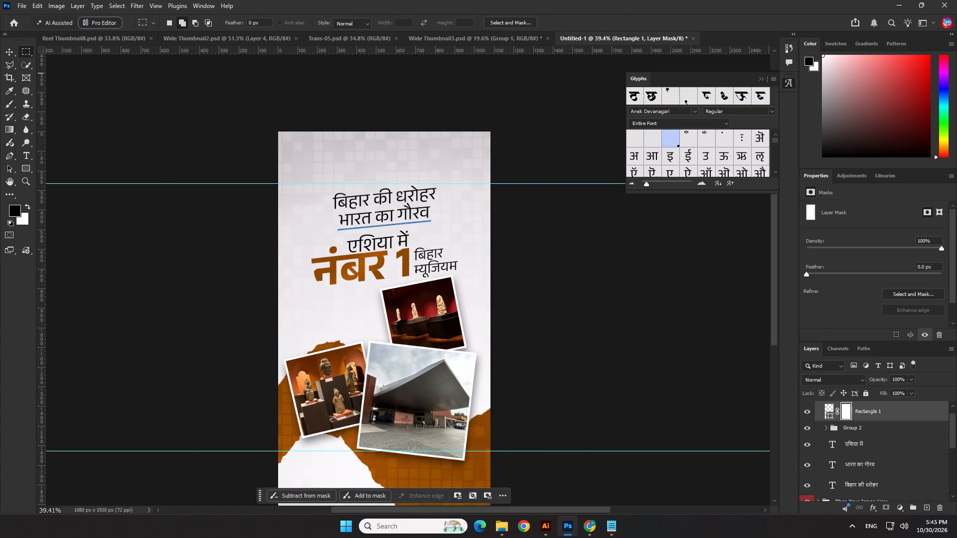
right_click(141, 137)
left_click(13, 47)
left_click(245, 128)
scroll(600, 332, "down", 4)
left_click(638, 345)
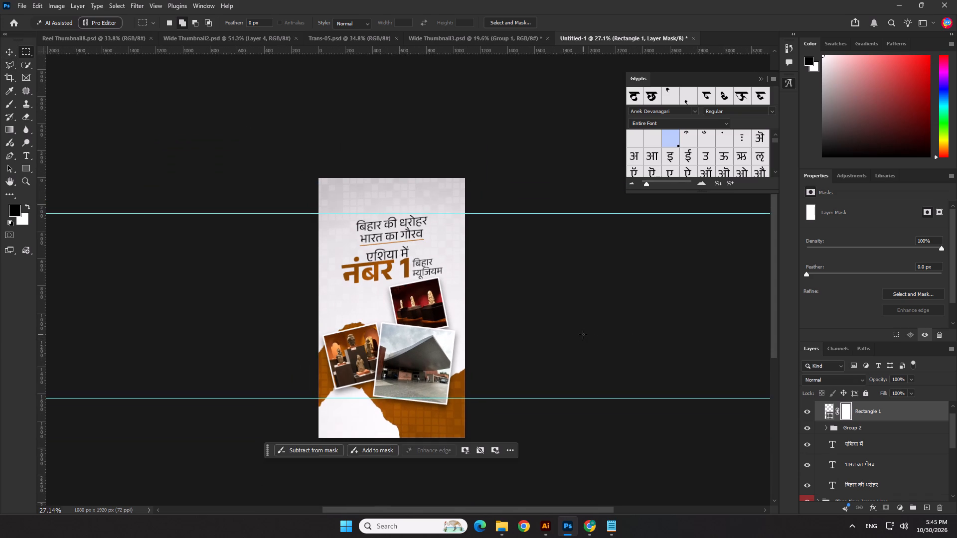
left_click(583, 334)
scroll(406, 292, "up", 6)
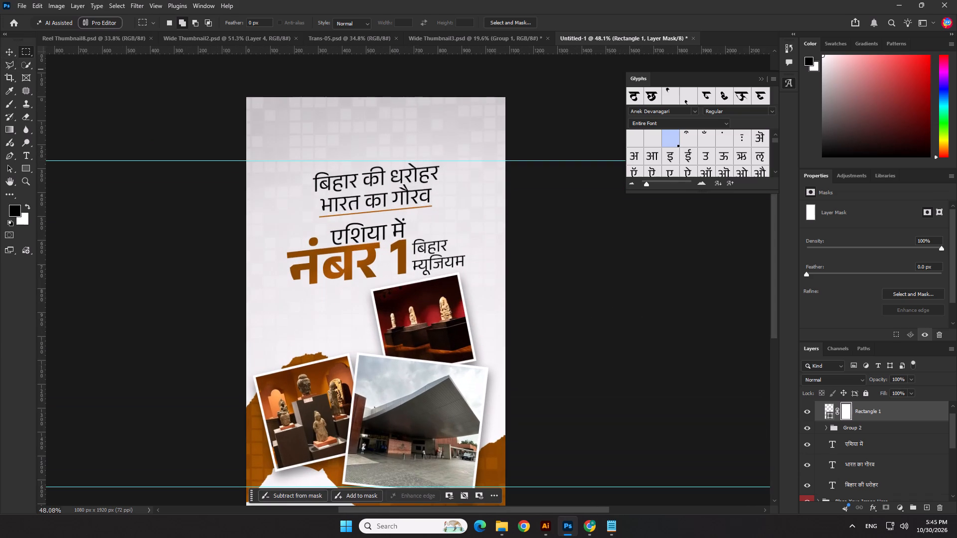
Move the बिहार म्यूजियम text from beside नंबर 1 to just below it.
left_click(11, 54)
left_click(423, 261)
left_click_drag(444, 263, 359, 307)
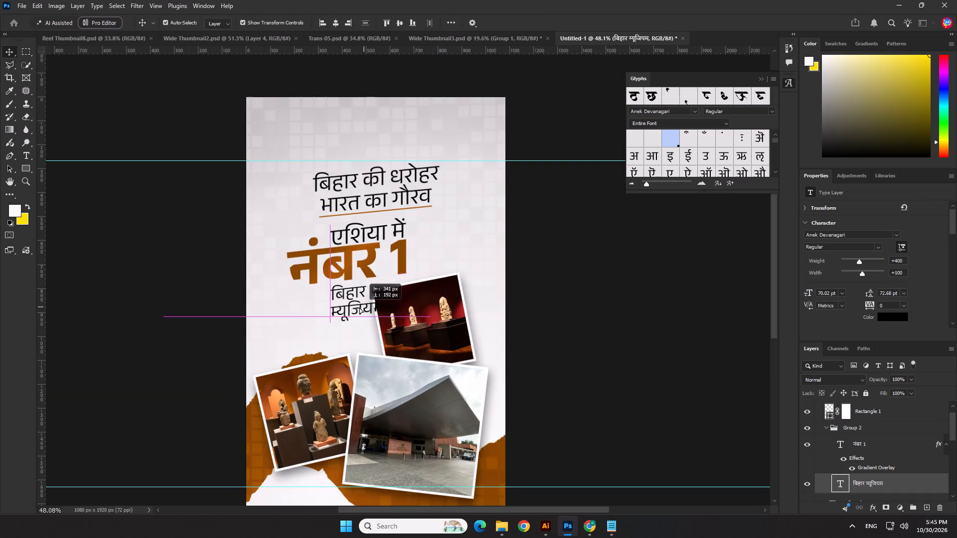
left_click_drag(359, 307, 343, 312)
Enlarge the red gallery photo and its frame in Image-03 to about 129% and place it near the canvas's right edge, above the building photo.
left_click(435, 311)
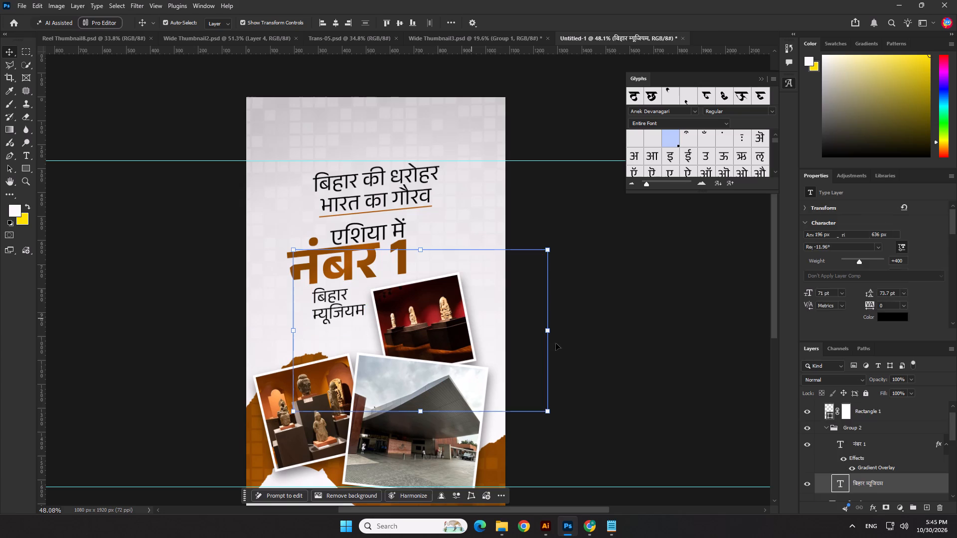
scroll(877, 483, "down", 2)
left_click(873, 487, "ctrl")
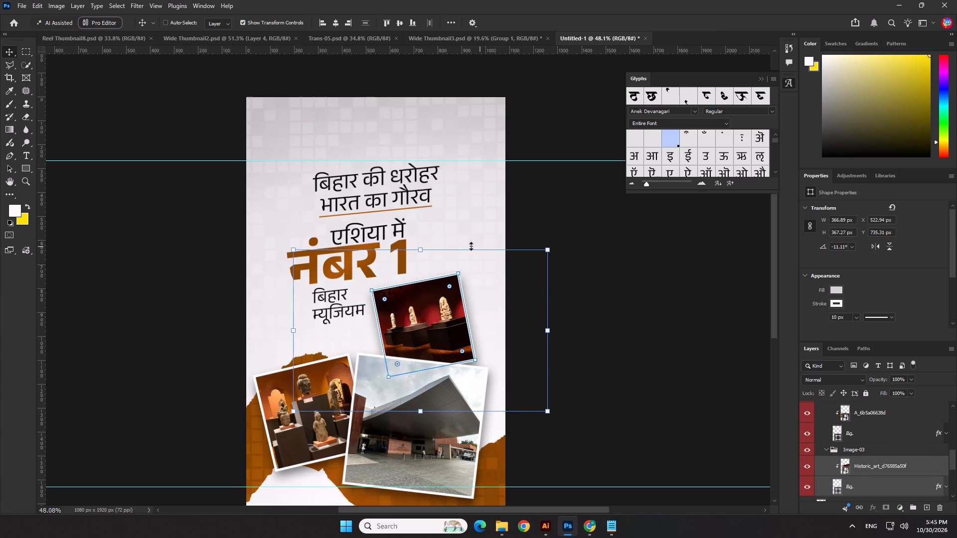
left_click_drag(482, 248, 496, 201)
left_click_drag(445, 280, 463, 292)
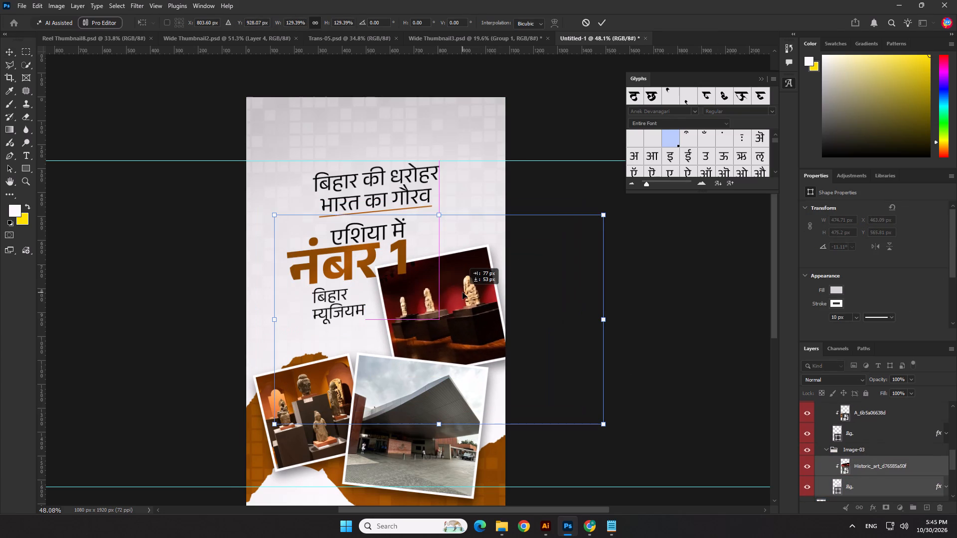
left_click_drag(463, 292, 454, 290)
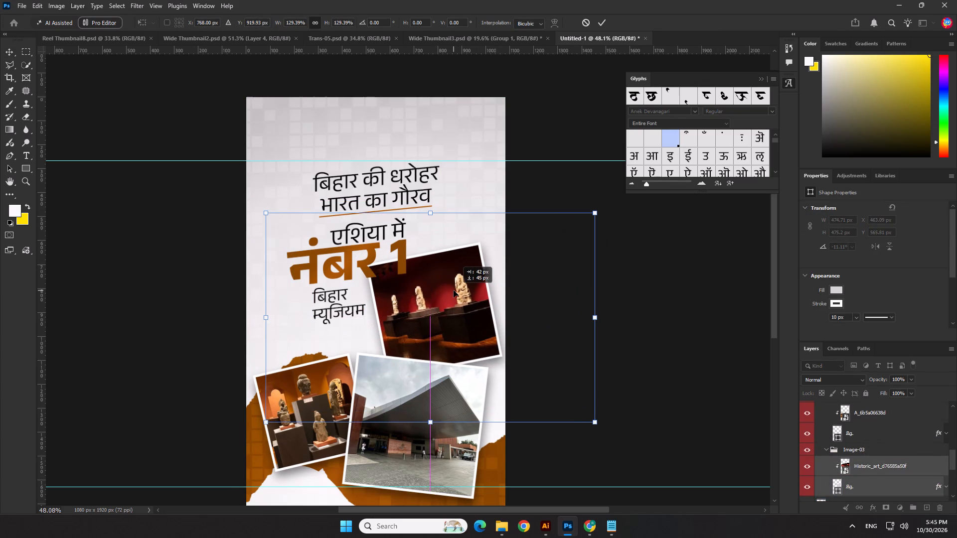
left_click_drag(454, 290, 453, 290)
key("shift+Up")
key("shift+Up")
key("Return")
left_click(662, 334)
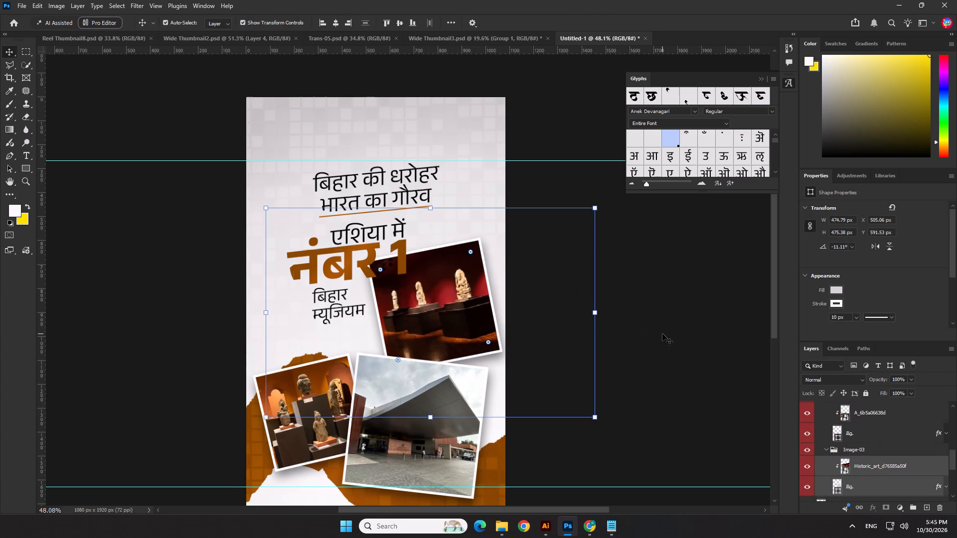
Scale एशिया में, नंबर 1 and बिहार म्यूजियम together to about 77.5% and place them to the left of the enlarged gallery photo.
scroll(386, 297, "up", 2)
left_click(366, 213)
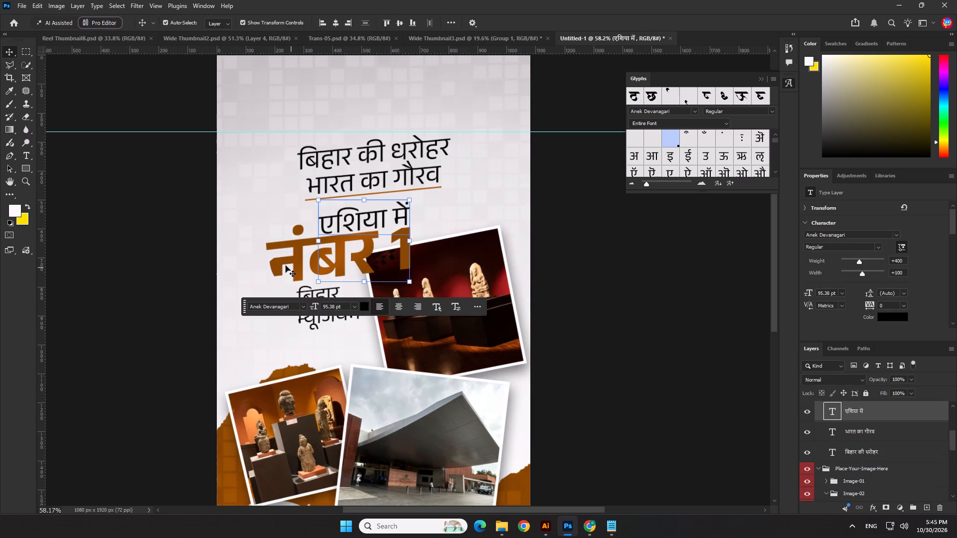
left_click(286, 266, "shift")
left_click(311, 310, "shift")
left_click_drag(330, 314, 300, 319)
left_click_drag(383, 274, 349, 267)
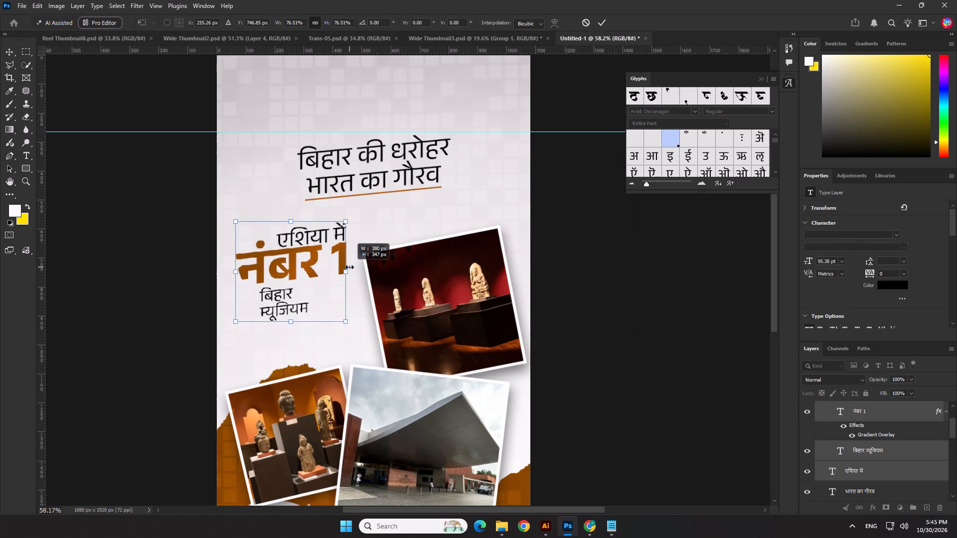
left_click_drag(349, 267, 351, 267)
scroll(625, 227, "down", 7)
key("Return")
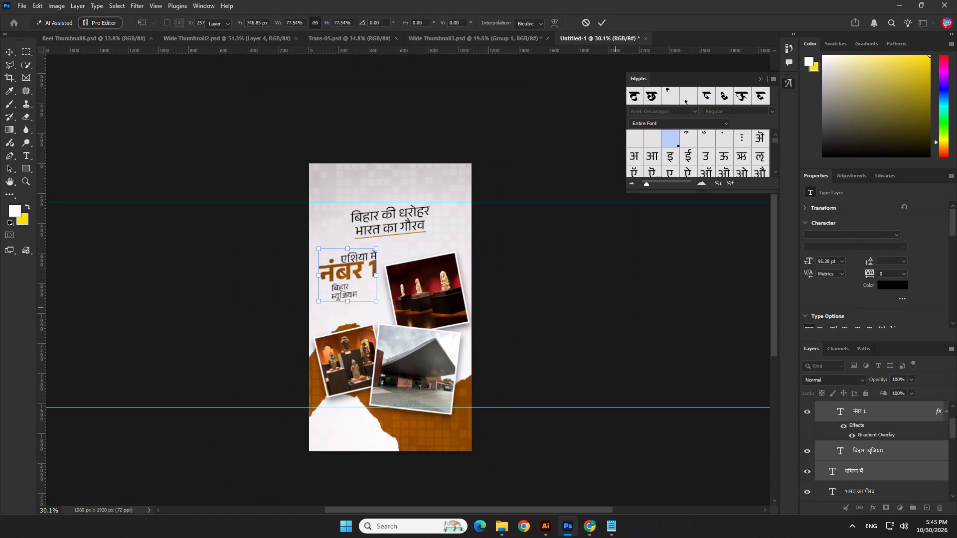
left_click(616, 307)
Join बिहार म्यूजियम onto one line separated by a space, and align its end with the 1 of नंबर 1.
scroll(378, 273, "up", 7)
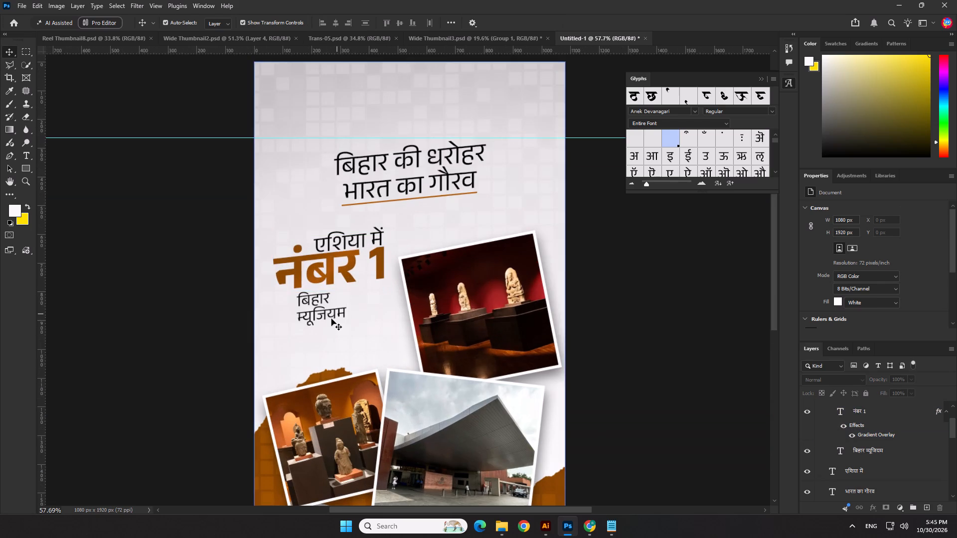
double_click(327, 318)
left_click(297, 315)
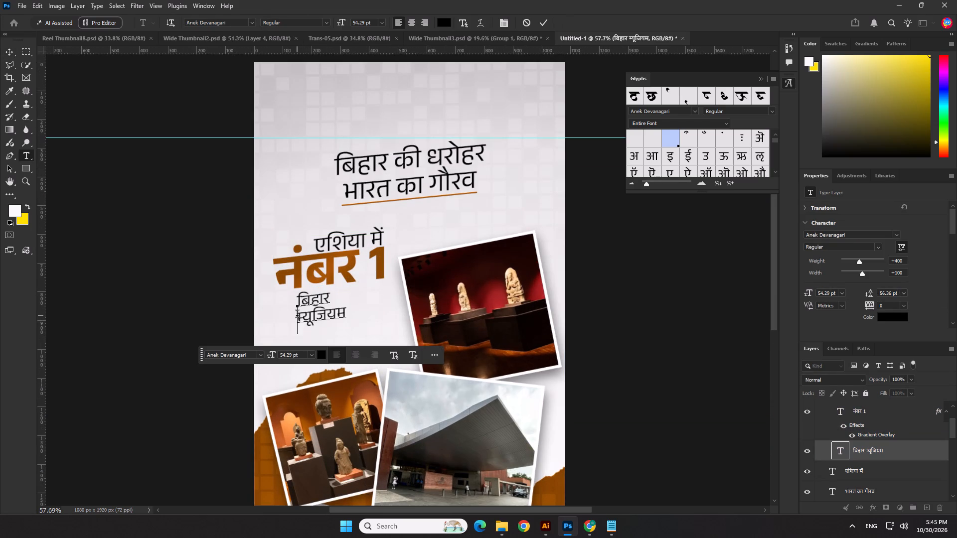
key("BackSpace")
key("n")
key("BackSpace")
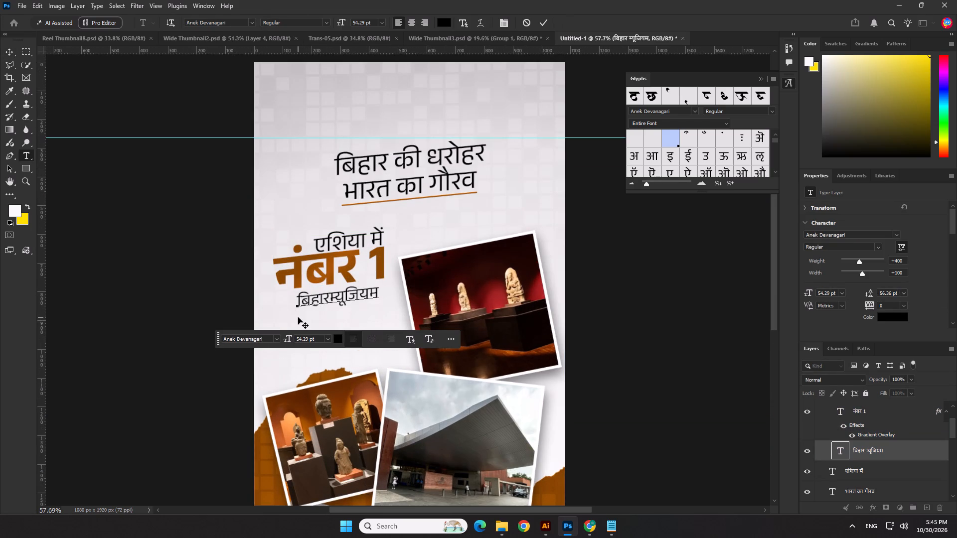
key("space")
left_click(10, 55)
left_click(98, 316)
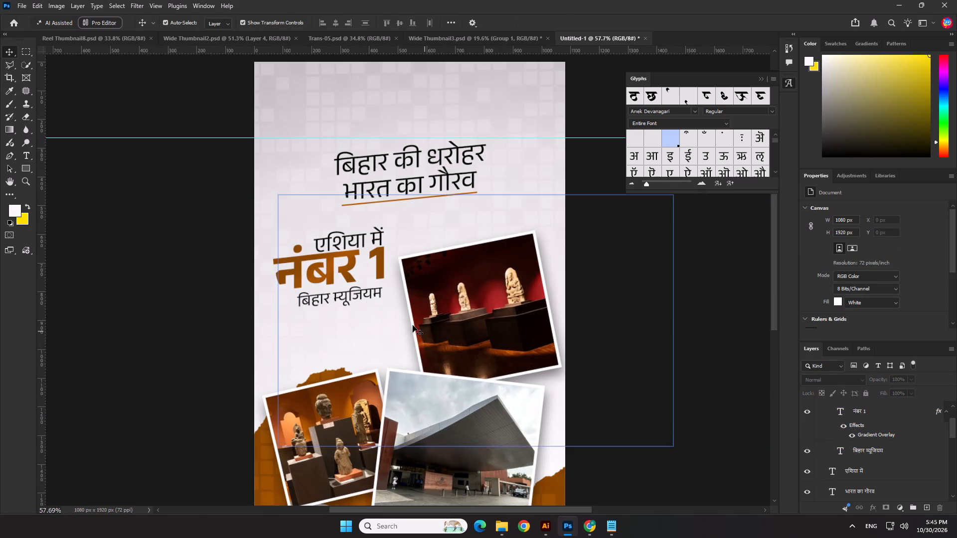
left_click(365, 299)
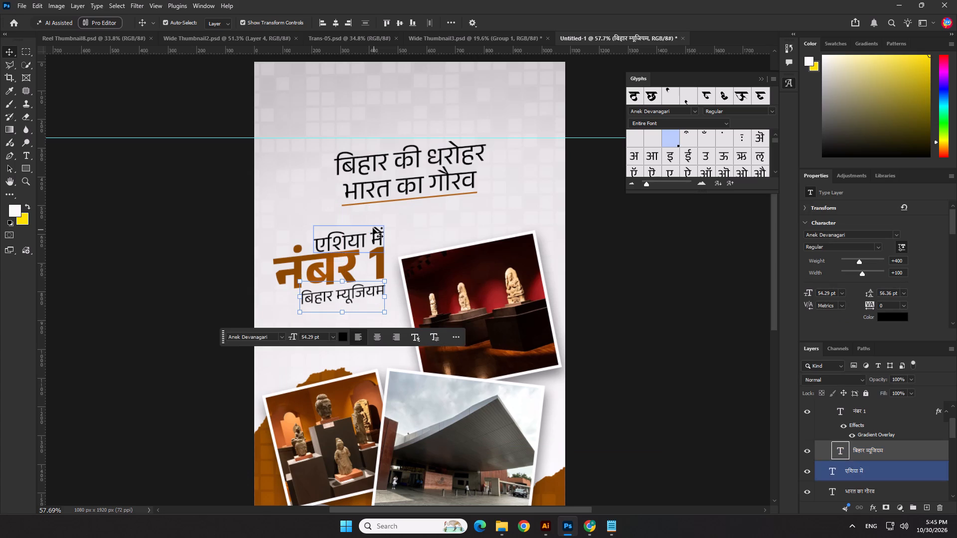
Set the एशिया में text to 72 pt and nudge it 10 px up and 7 px right over नंबर 1.
left_click(372, 236)
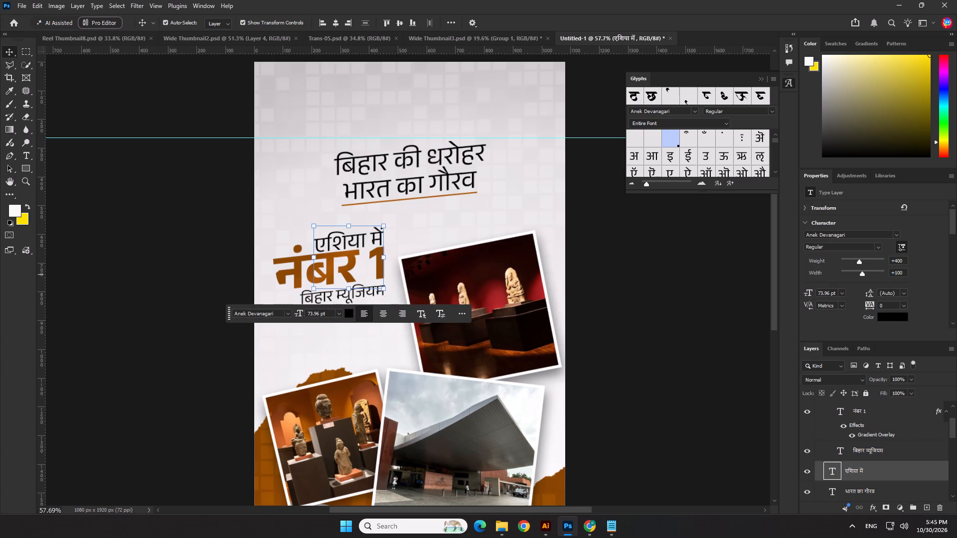
left_click_drag(830, 294, 791, 294)
key("7")
key("2")
key("Return")
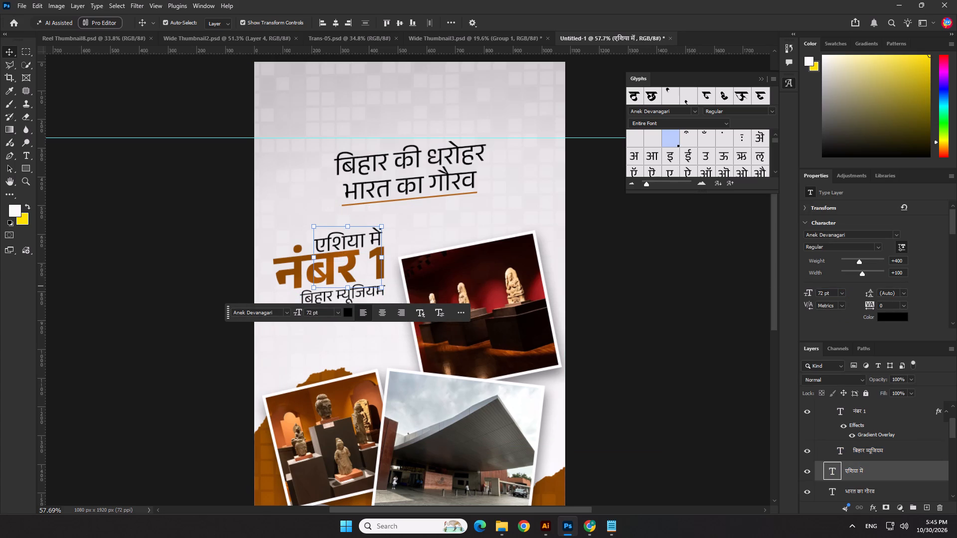
key("shift+Up")
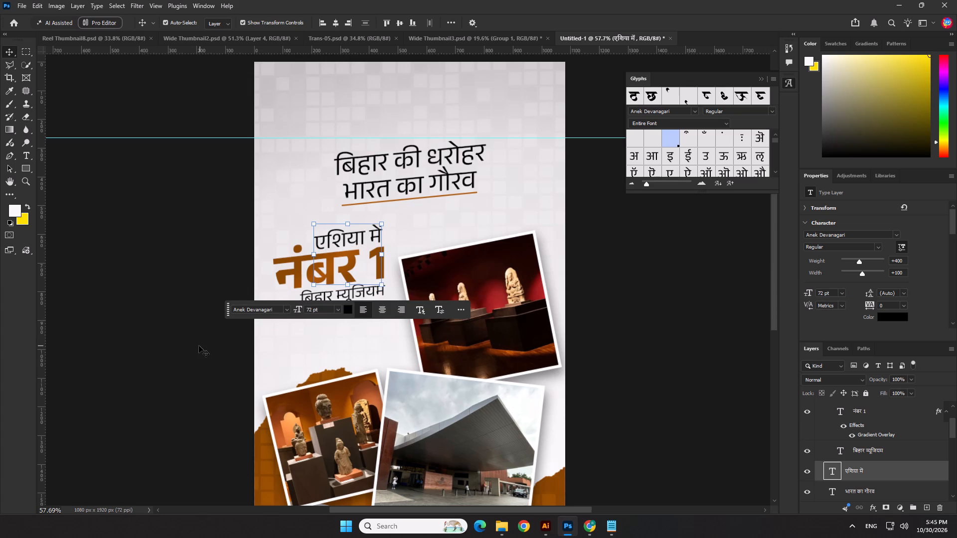
key("Right")
key("Right")
key("Right")
key("Right")
key("Right")
key("Right")
key("Right")
left_click(190, 348)
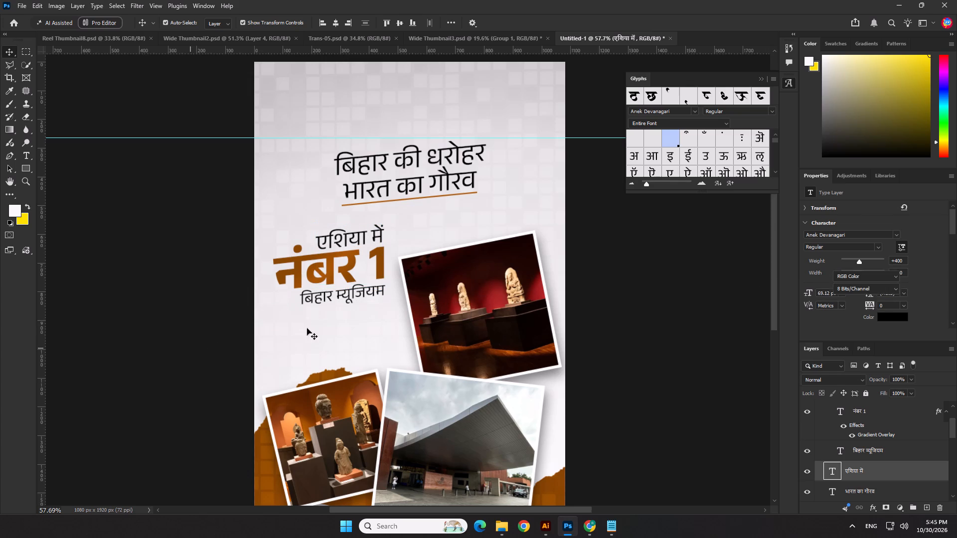
Enlarge the बिहार म्यूजियम text, trying 60 pt first and settling on 65 pt.
left_click(355, 296)
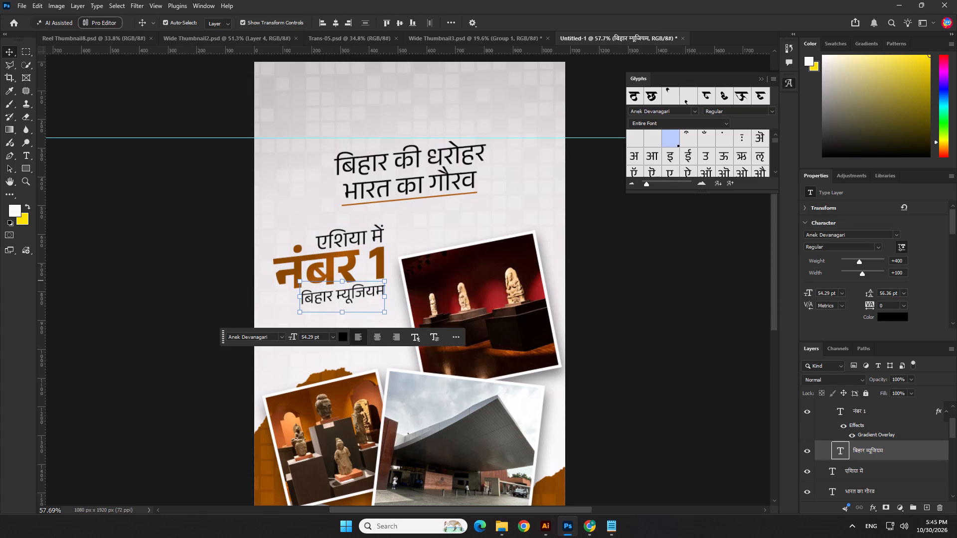
left_click_drag(830, 293, 799, 287)
type("60")
key("Return")
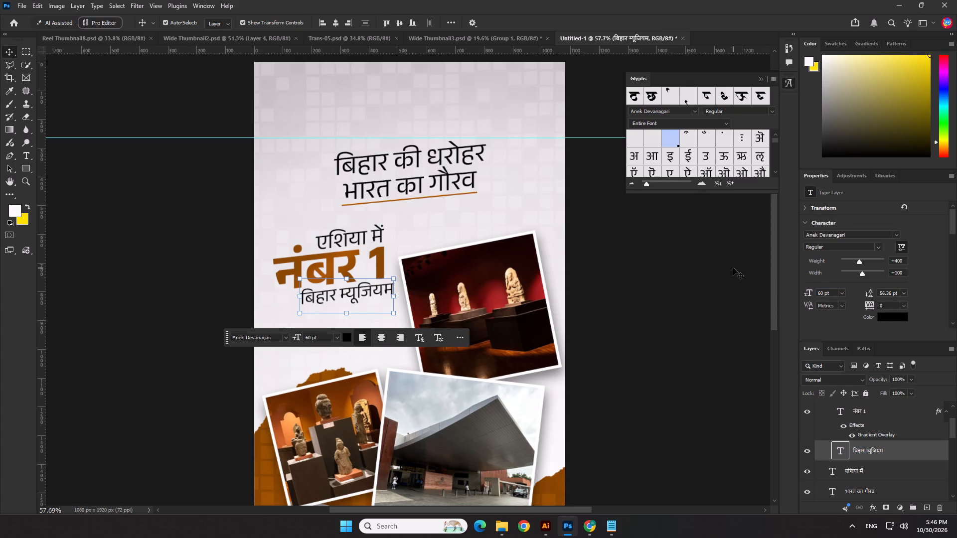
left_click_drag(823, 294, 809, 291)
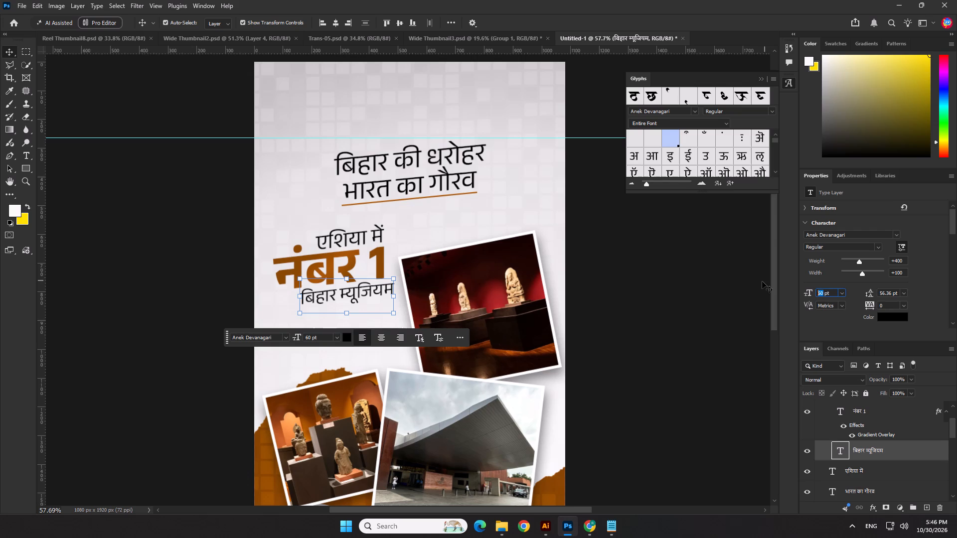
type("65")
key("Return")
Nudge बिहार म्यूजियम about 60 px left and 11 px down so it ends under the 1 of नंबर 1.
key("Left")
key("Left")
key("Left")
key("Left")
key("Left")
key("Left")
key("Left")
key("Left")
key("Left")
key("Left")
key("Left")
key("Left")
key("Left")
key("Left")
key("Left")
key("Left")
key("Left")
key("Left")
key("Left")
key("Left")
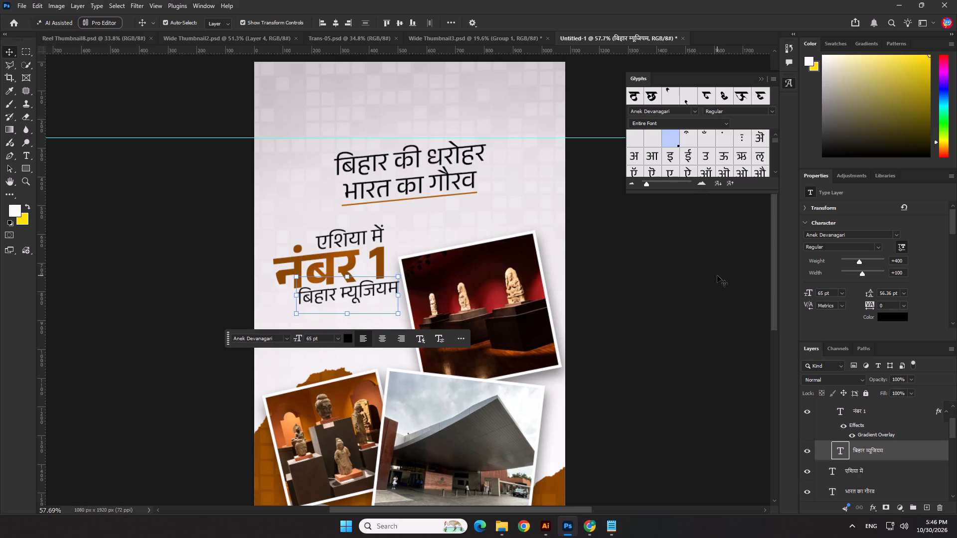
key("shift+Left")
key("shift+Left")
key("shift+Left")
key("shift+Left")
key("shift+Down")
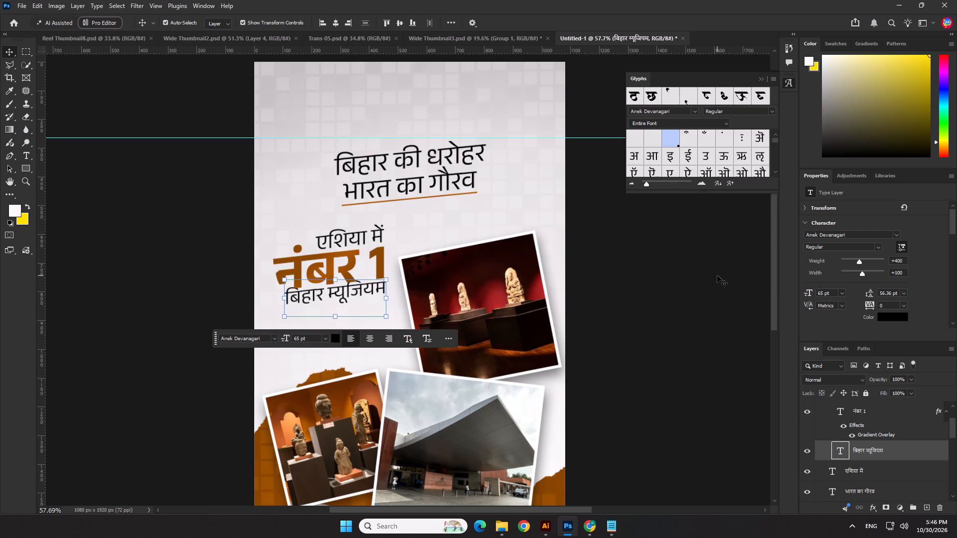
key("shift+Down")
key("shift+Up")
key("Down")
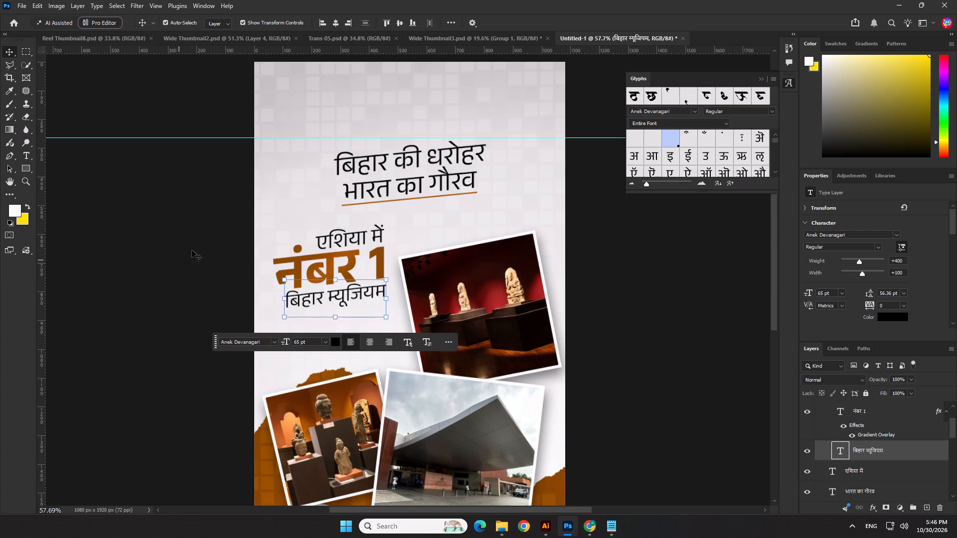
Scale the three lines एशिया में, नंबर 1 and बिहार म्यूजियम together to about 108.5% and lower them beside the gallery photo.
left_click(337, 237, "shift")
left_click(299, 269, "shift")
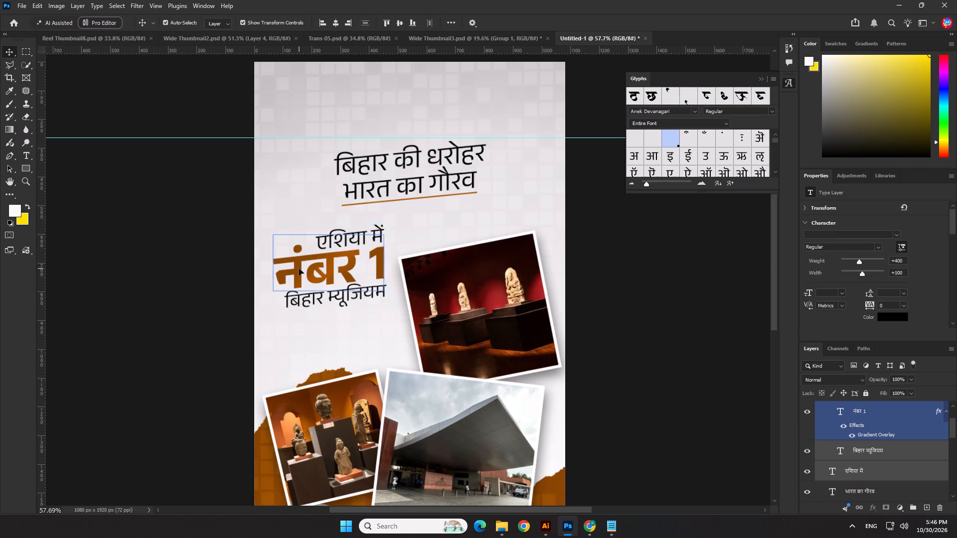
left_click_drag(330, 315, 329, 323)
left_click_drag(338, 299, 344, 317)
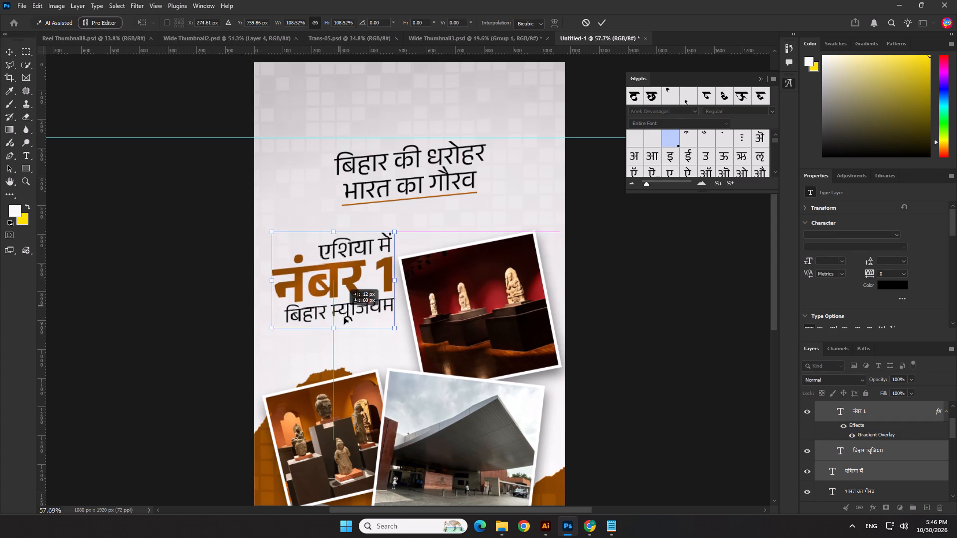
left_click_drag(344, 317, 346, 323)
key("Return")
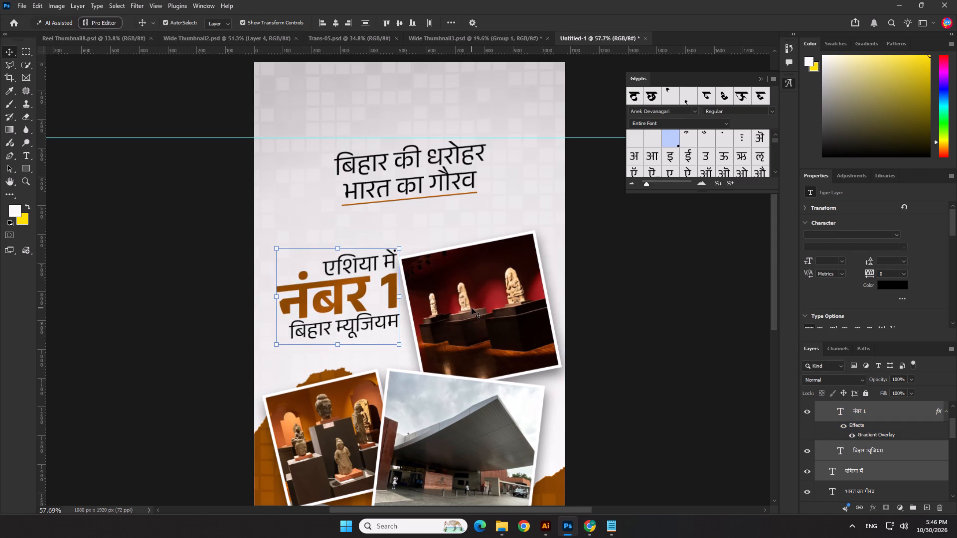
Scale the Image-03 group to about 98%, rotate it about 8° clockwise, and nudge it 21 px up and 1 px right.
left_click(472, 308)
scroll(845, 446, "down", 1)
left_click(867, 497, "ctrl")
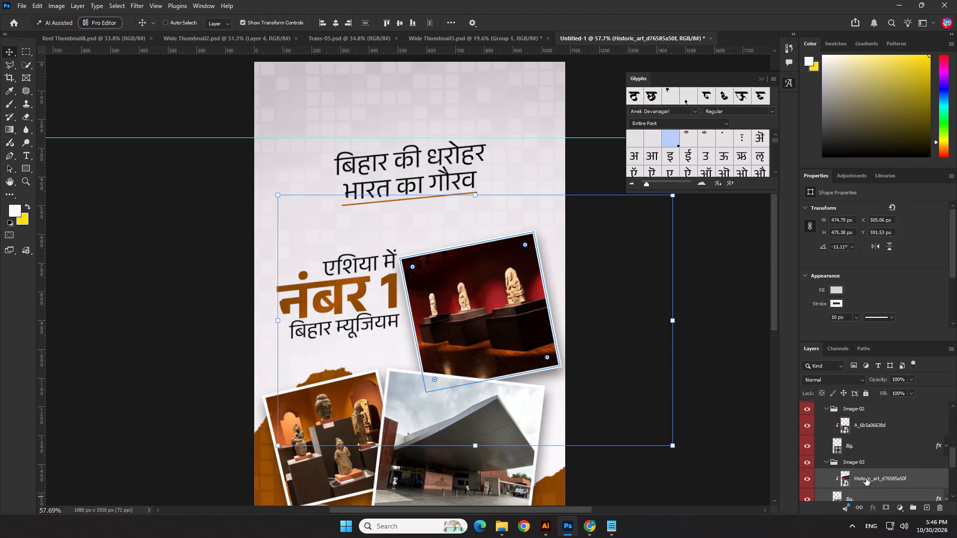
left_click(864, 464)
left_click_drag(553, 189, 565, 193)
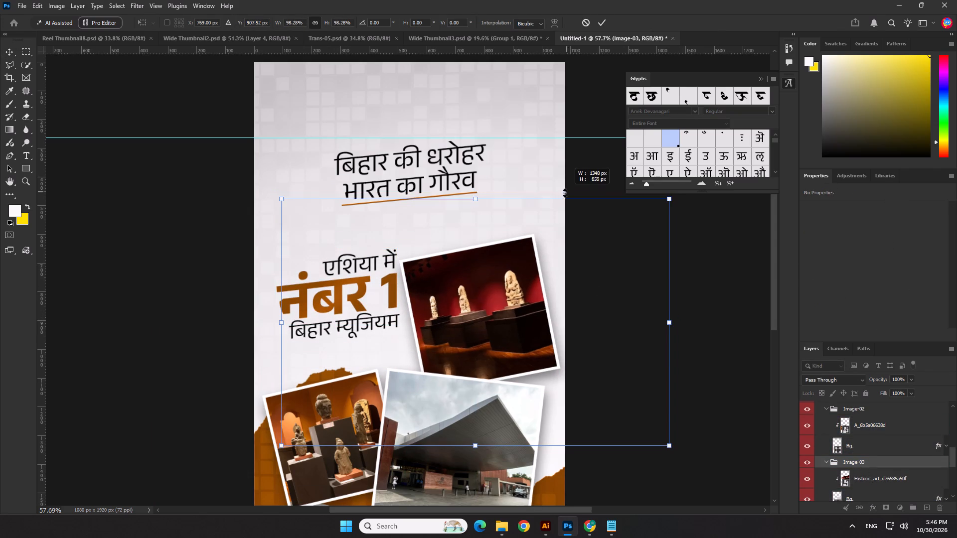
left_click_drag(565, 193, 563, 195)
left_click_drag(561, 185, 580, 198)
key("Up")
key("shift+Up")
key("shift+Up")
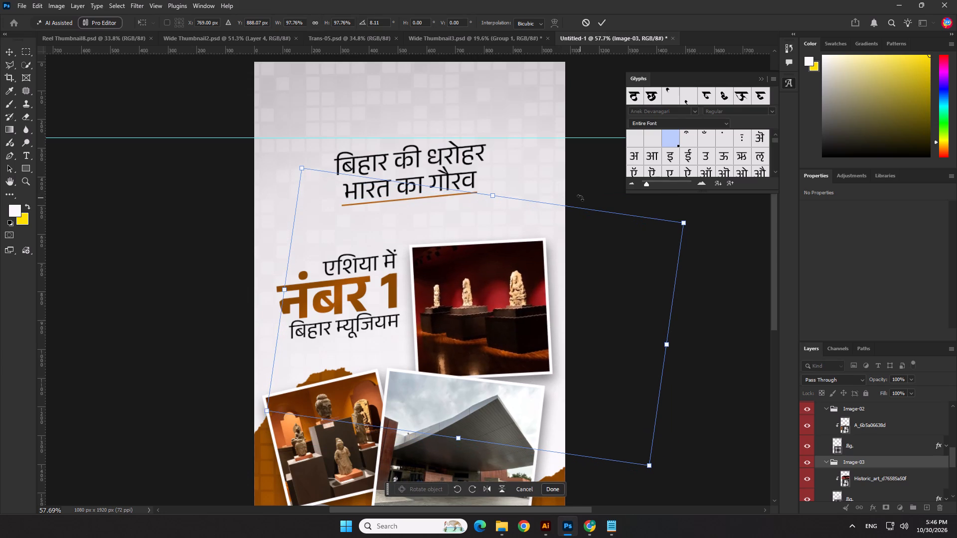
key("Right")
key("Return")
left_click(734, 337)
Centre-align the heading lines बिहार की धरोहर and भारत का गौरव with their underline and scale them together to about 131%.
scroll(378, 263, "down", 4)
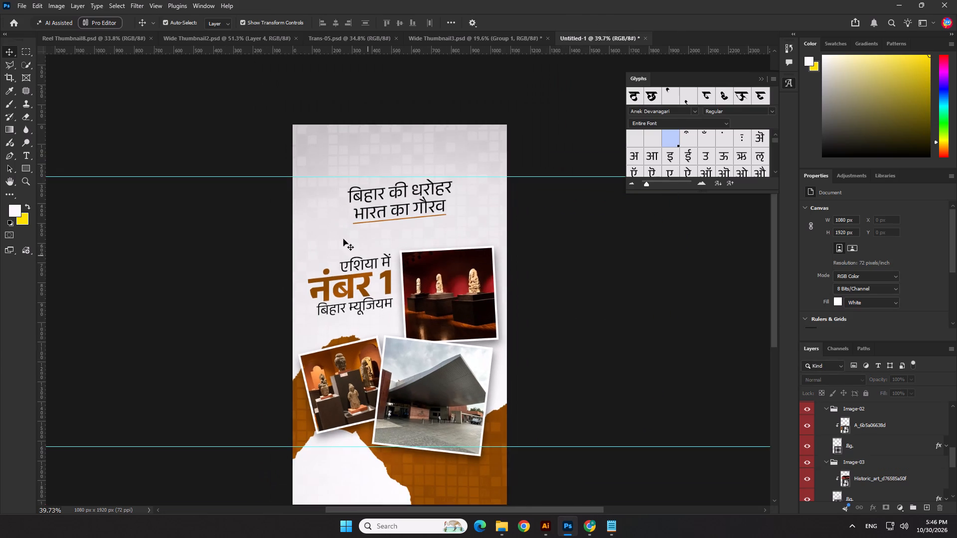
left_click_drag(250, 201, 322, 213)
left_click(613, 232)
scroll(415, 234, "up", 3)
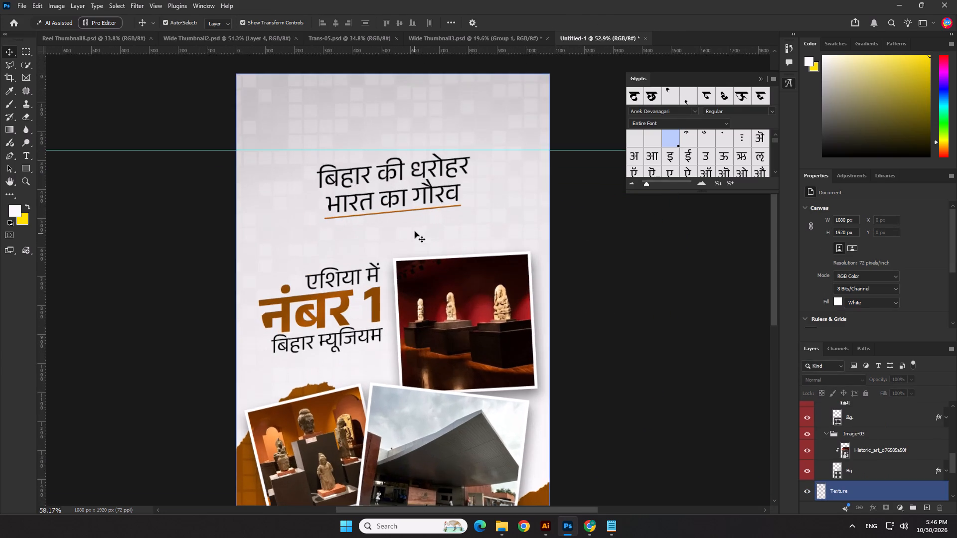
scroll(415, 231, "up", 3)
left_click(424, 207)
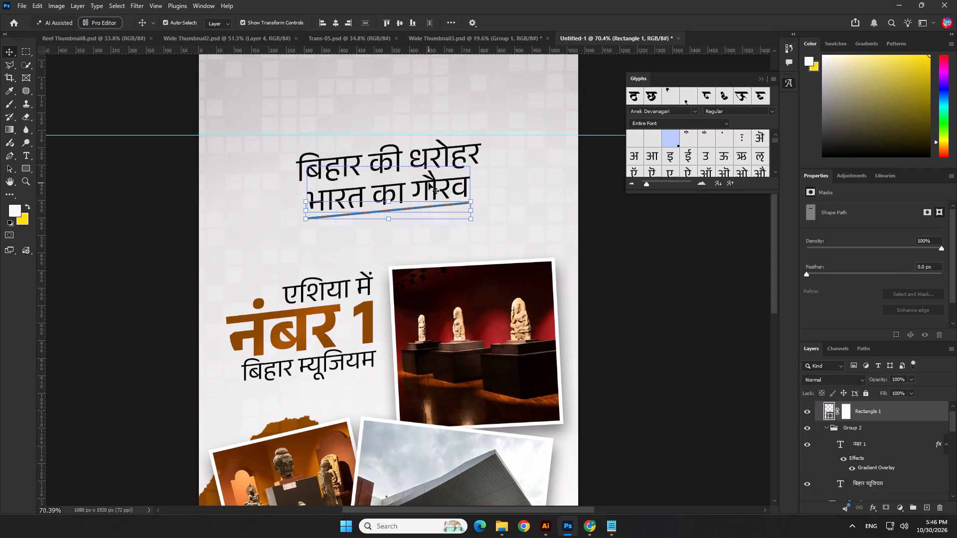
left_click(429, 183, "shift")
left_click(431, 148, "shift")
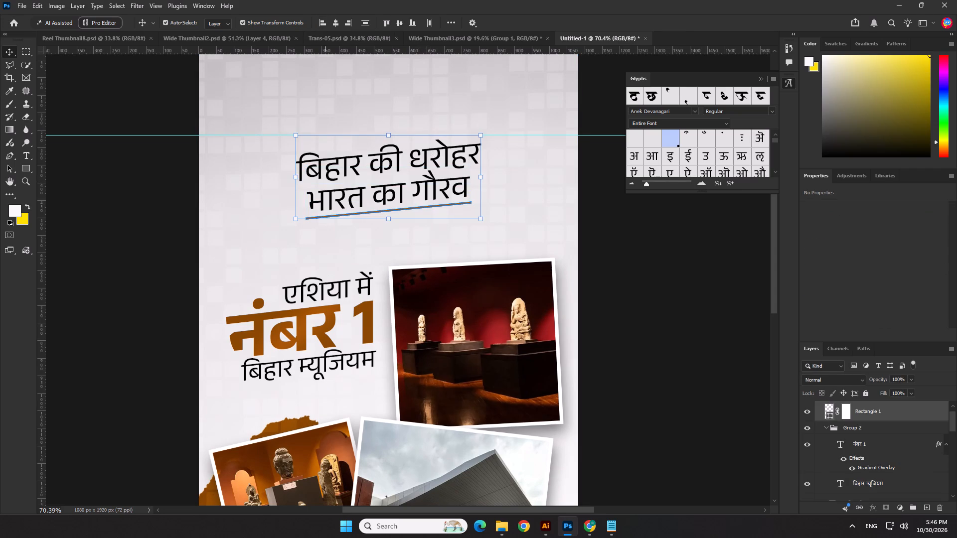
left_click(333, 21)
left_click_drag(388, 218, 389, 244)
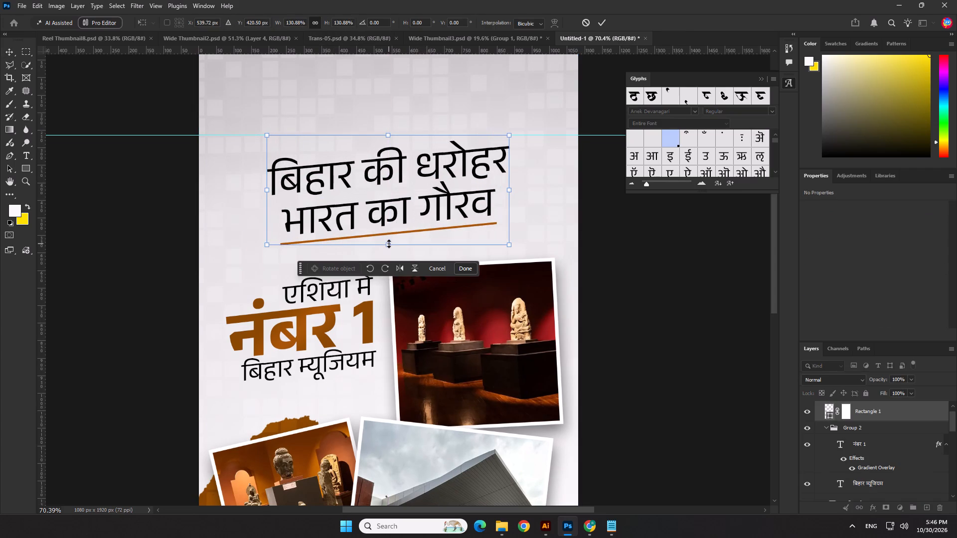
scroll(425, 323, "down", 8)
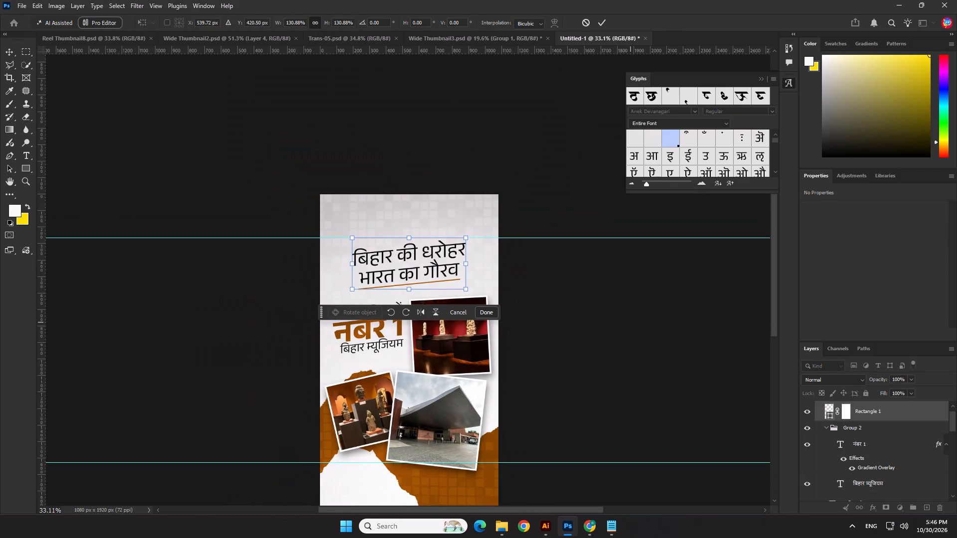
key("Return")
left_click(627, 315)
Scale एशिया में, नंबर 1 and बिहार म्यूजियम together to about 105.4%, then try a slight anticlockwise rotation and undo it.
scroll(377, 328, "up", 1)
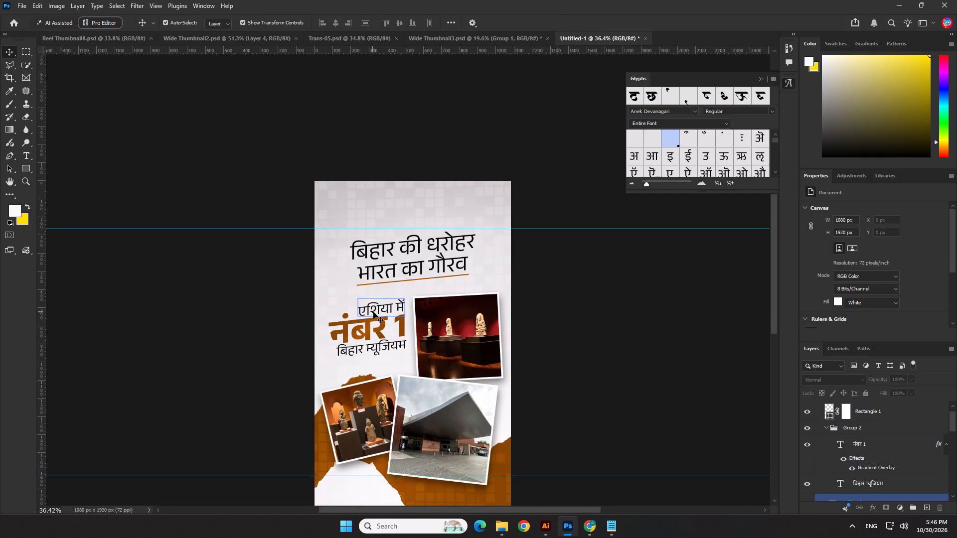
left_click(373, 312)
scroll(373, 336, "up", 8)
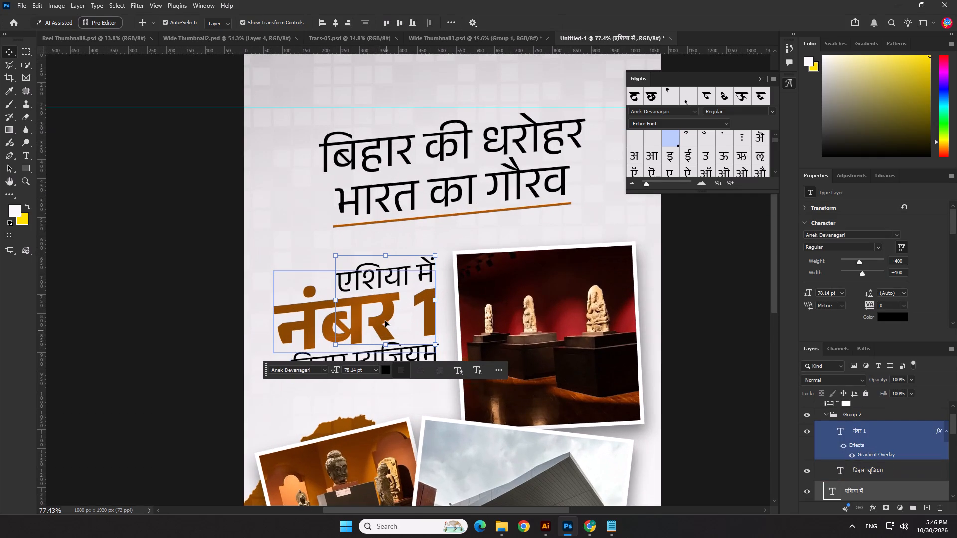
left_click(385, 313, "shift")
left_click(372, 367, "shift")
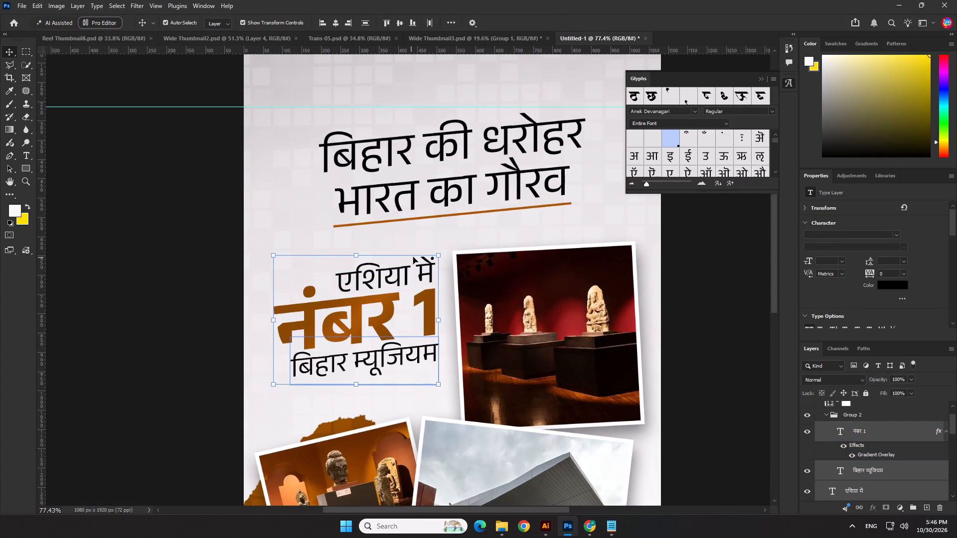
left_click_drag(417, 254, 416, 247)
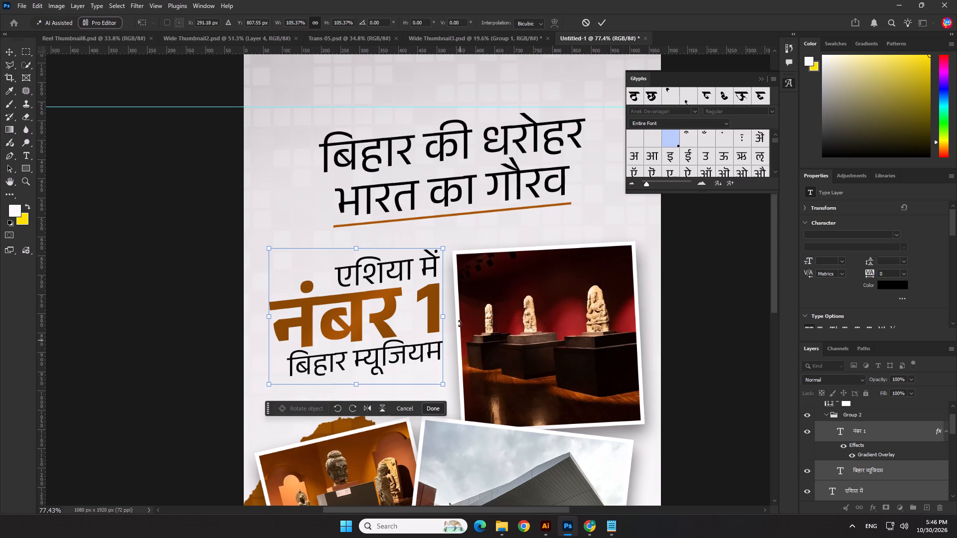
left_click(474, 342)
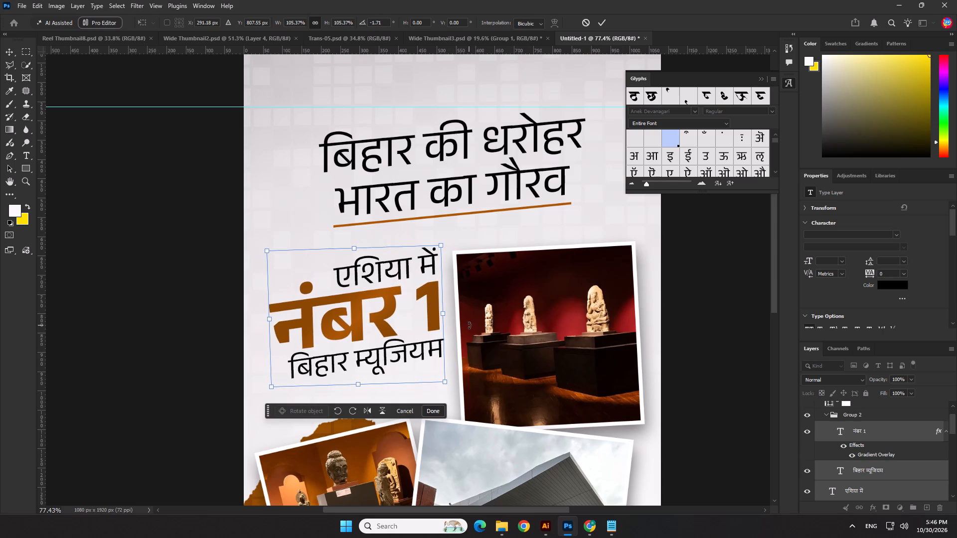
key("ctrl+z")
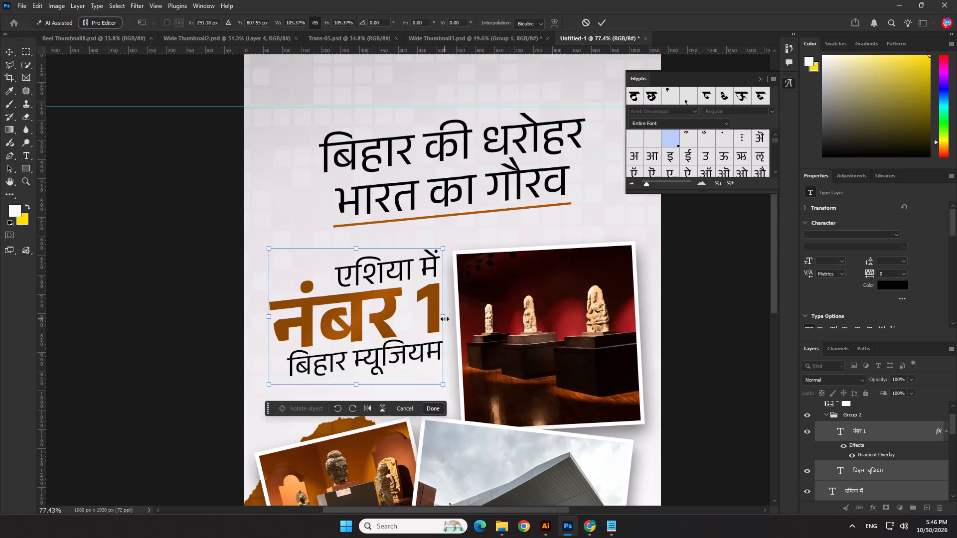
Skew the three lines vertically by about -2.1°, nudge them about 19 px down, and fine-tune their horizontal position beside the gallery photo.
left_click_drag(443, 318, 445, 311, "ctrl")
key("Right")
key("Right")
key("Right")
key("Right")
key("Right")
key("Right")
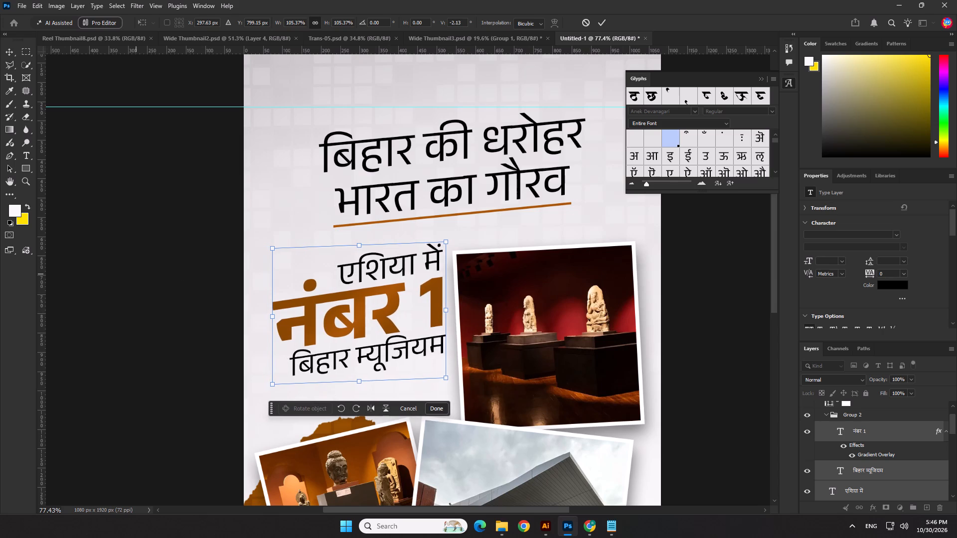
key("shift+Down")
key("shift+Down")
key("Up")
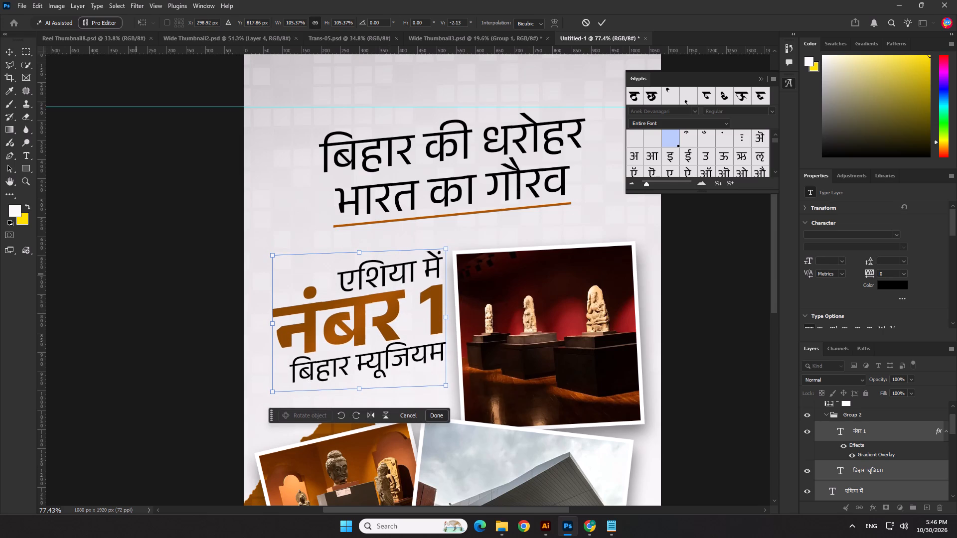
key("Left")
key("Left")
key("Left")
key("Left")
key("Left")
key("Left")
key("Left")
left_click(137, 275)
scroll(223, 255, "down", 7)
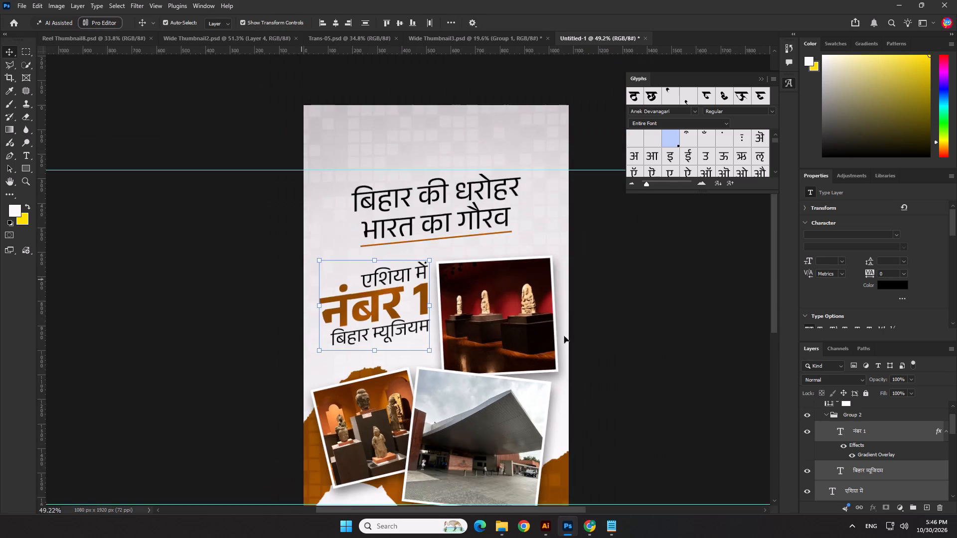
scroll(564, 336, "down", 1)
left_click(647, 326)
Move the two heading lines बिहार की धरोहर and भारत का गौरव with their underline 16 px down.
scroll(647, 326, "down", 5)
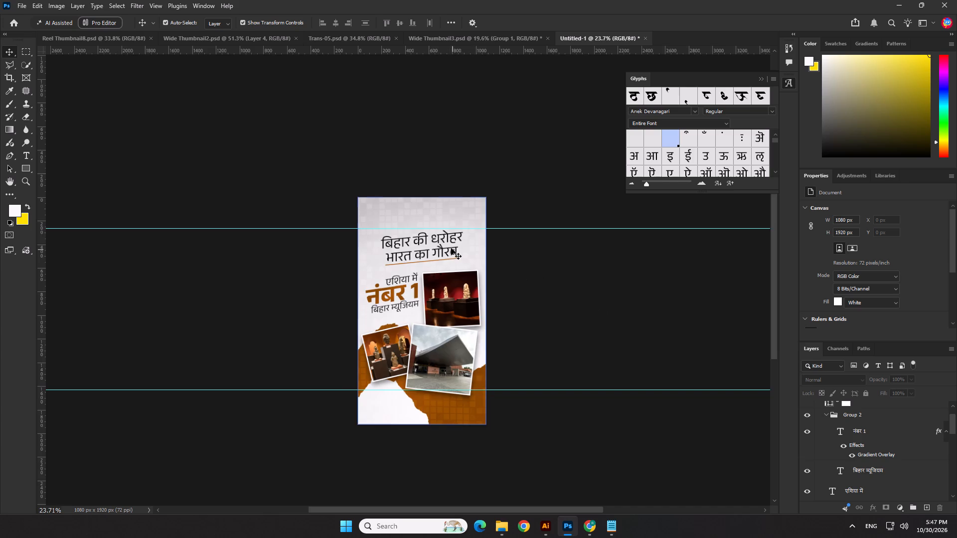
scroll(450, 247, "up", 8)
left_click(457, 267)
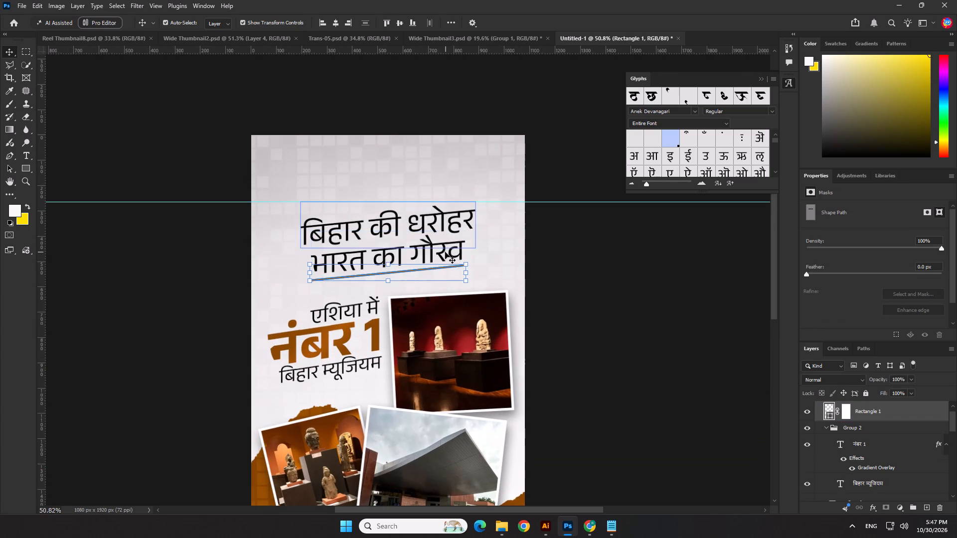
left_click(443, 252, "shift")
left_click(445, 216, "shift")
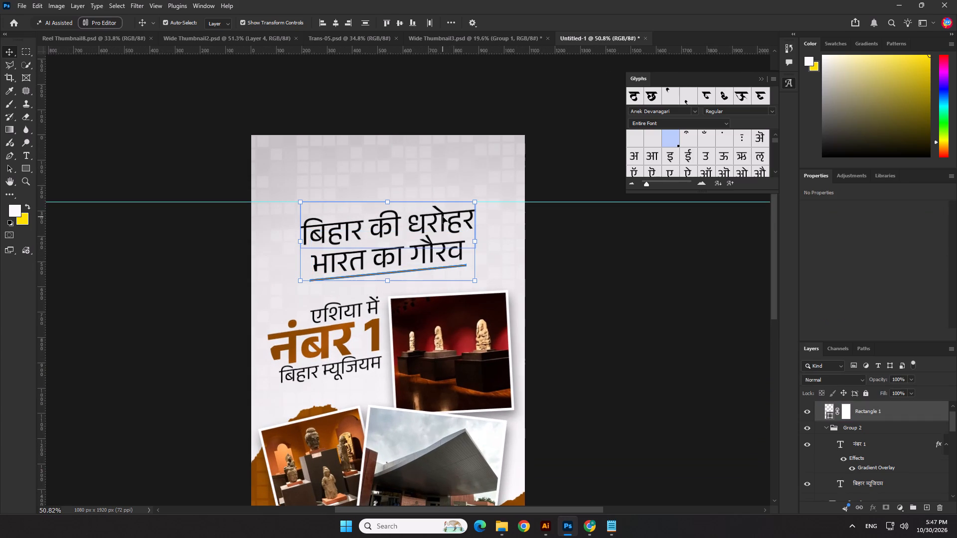
key("shift+Down")
key("shift+Down")
key("shift+Up")
key("shift+Down")
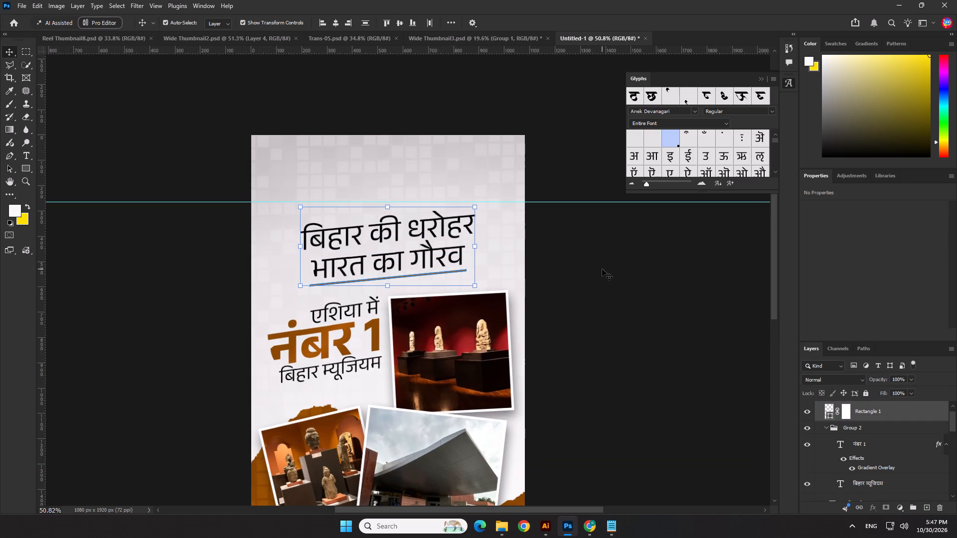
key("Up")
key("Up")
key("Up")
key("Up")
left_click(602, 269)
scroll(455, 222, "down", 5)
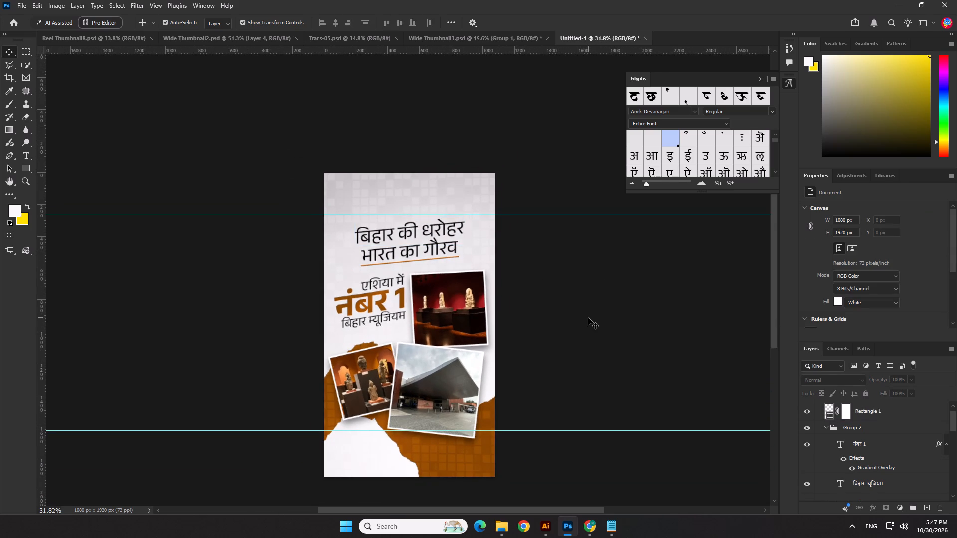
left_click(588, 318)
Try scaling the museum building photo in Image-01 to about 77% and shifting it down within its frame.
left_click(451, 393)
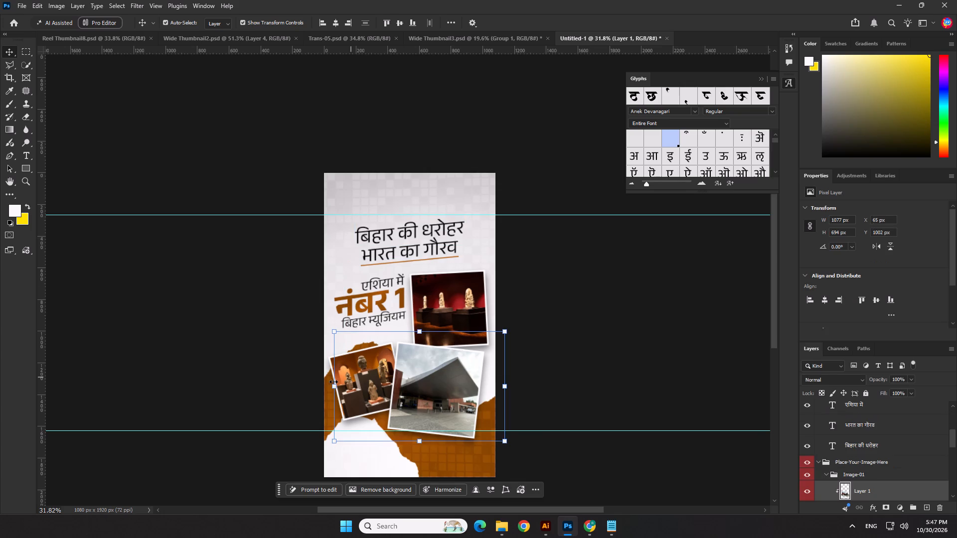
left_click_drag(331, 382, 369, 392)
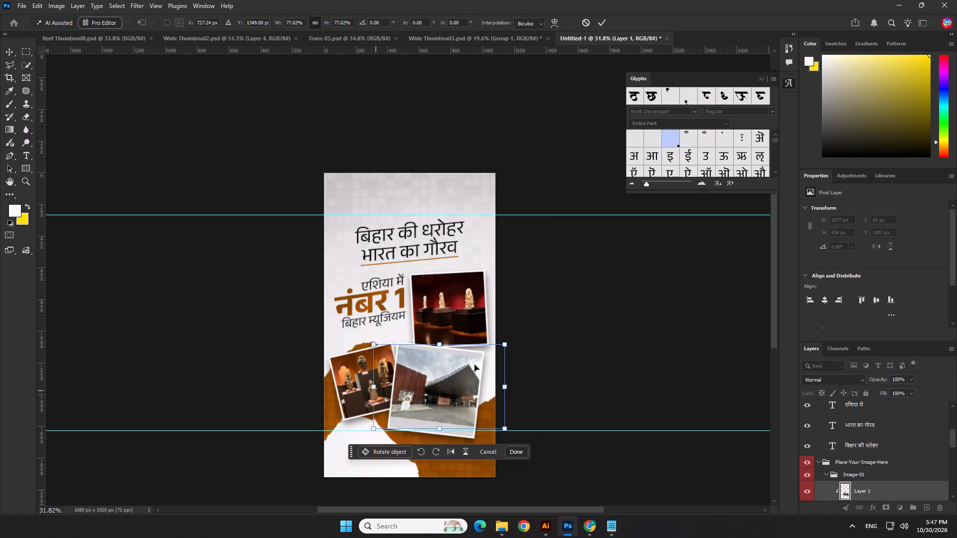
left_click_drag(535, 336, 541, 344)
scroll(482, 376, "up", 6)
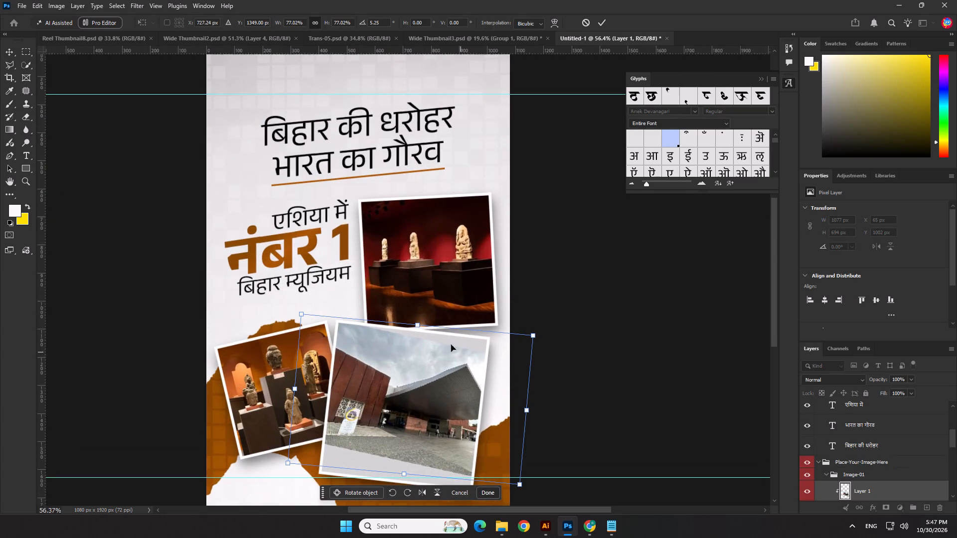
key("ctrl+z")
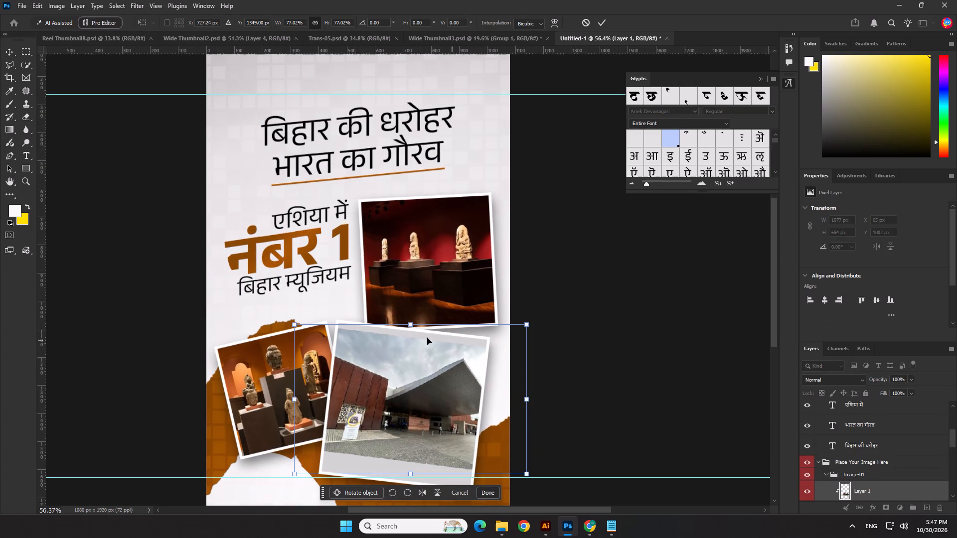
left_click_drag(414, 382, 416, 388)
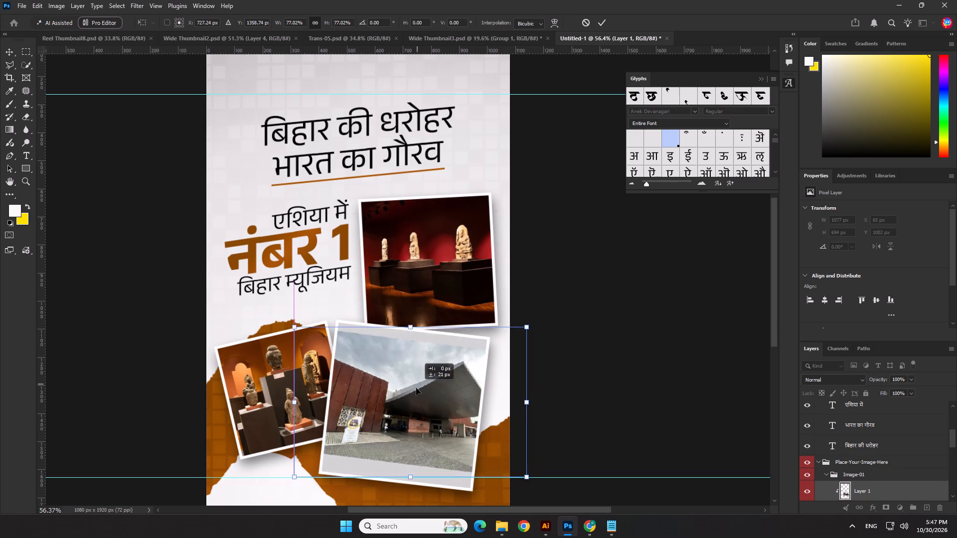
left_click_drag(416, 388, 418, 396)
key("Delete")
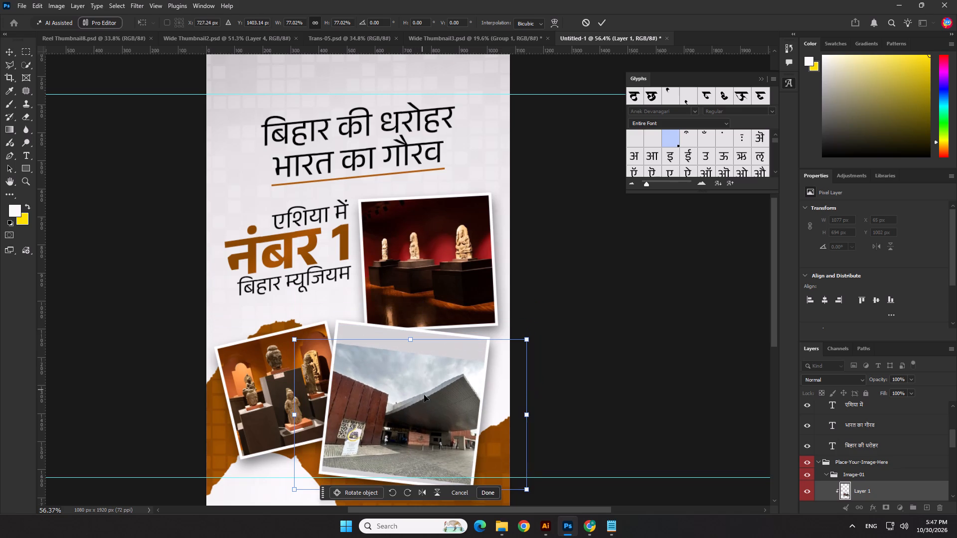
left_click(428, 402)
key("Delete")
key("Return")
Delete the museum building photo from the Image-01 group, leaving its frame shape.
left_click(631, 379)
left_click(458, 395)
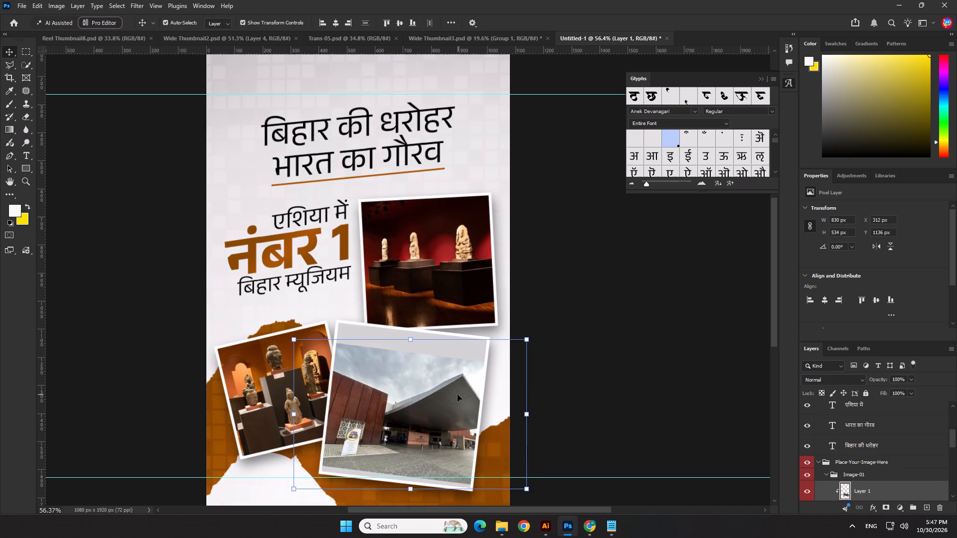
key("Delete")
Switch to File Explorer and place orientation_9a188a5447.webp from the Downloads folder into the Photoshop reel document.
key("alt+Tab")
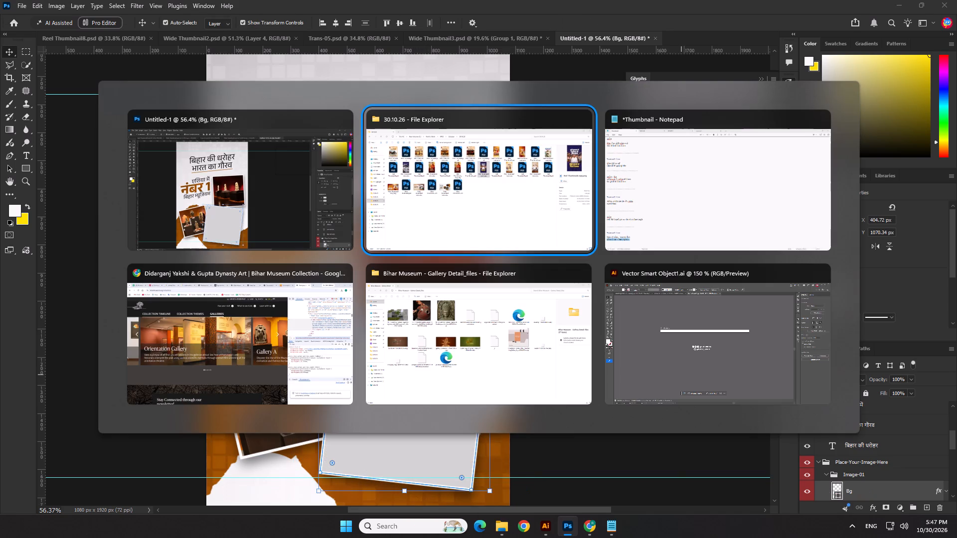
left_click(295, 228, "alt")
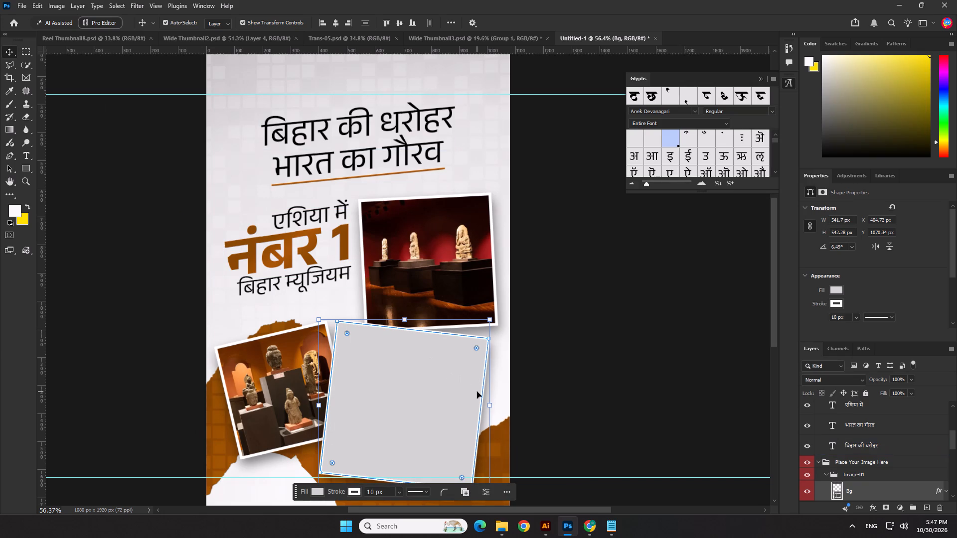
left_click(501, 532)
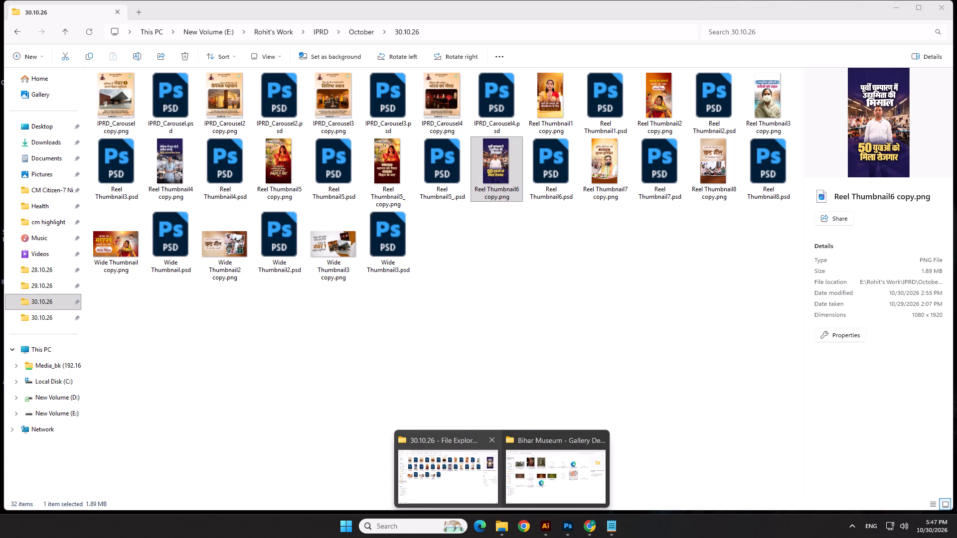
left_click(471, 479)
left_click(46, 141)
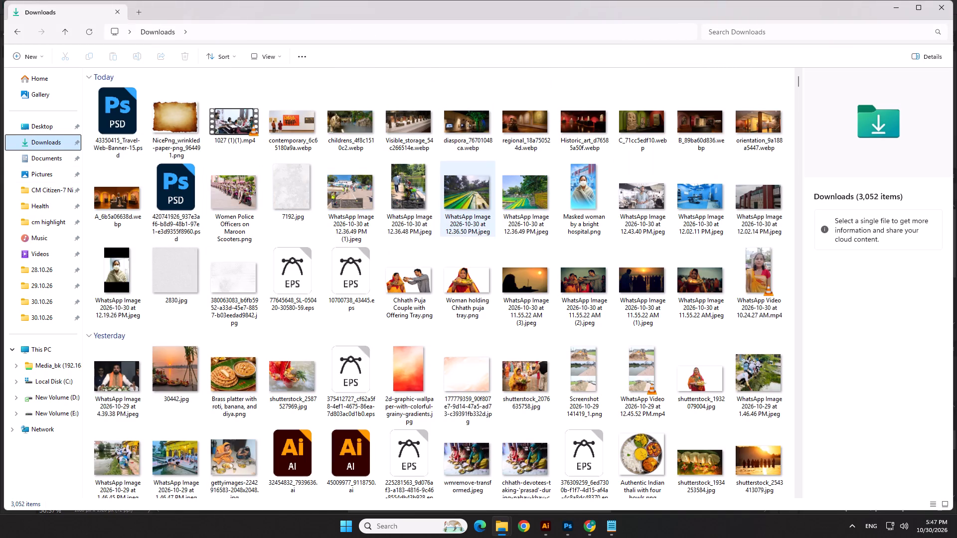
left_click(745, 129)
left_click_drag(759, 121, 770, 221)
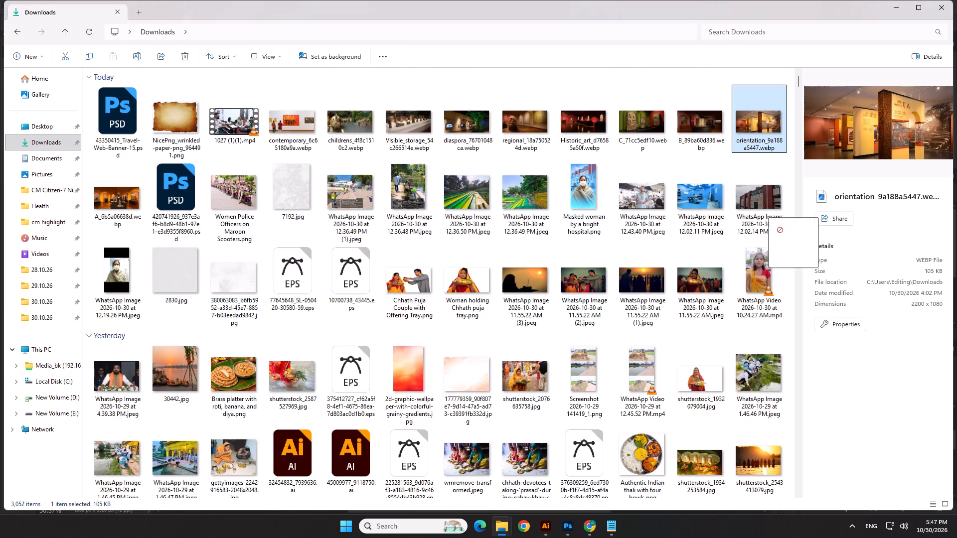
left_click_drag(770, 221, 402, 389)
key("alt+Tab")
Clip the placed orientation gallery photo to the Bg shape in Image-01 and move it over the empty frame, at about X 110, Y 1105 px.
scroll(942, 439, "down", 2)
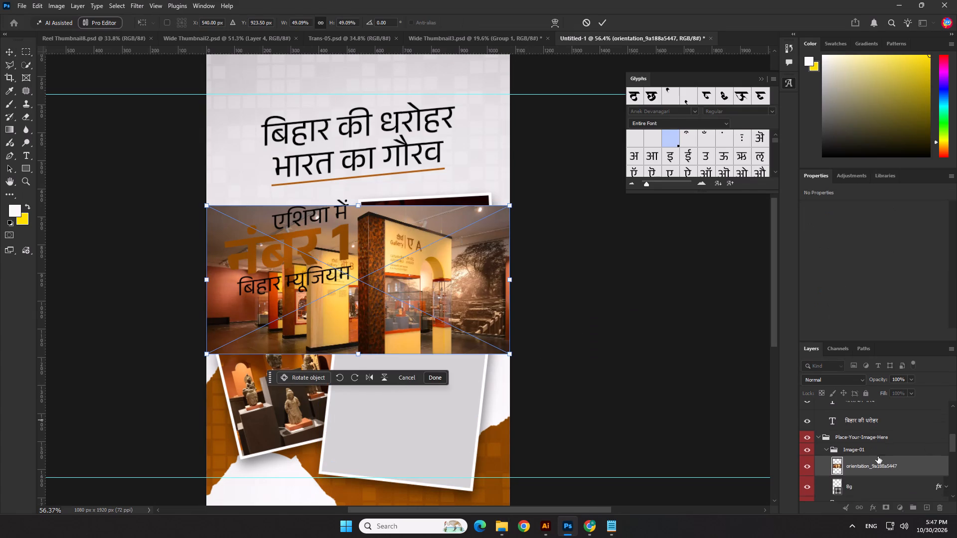
left_click(855, 475, "alt")
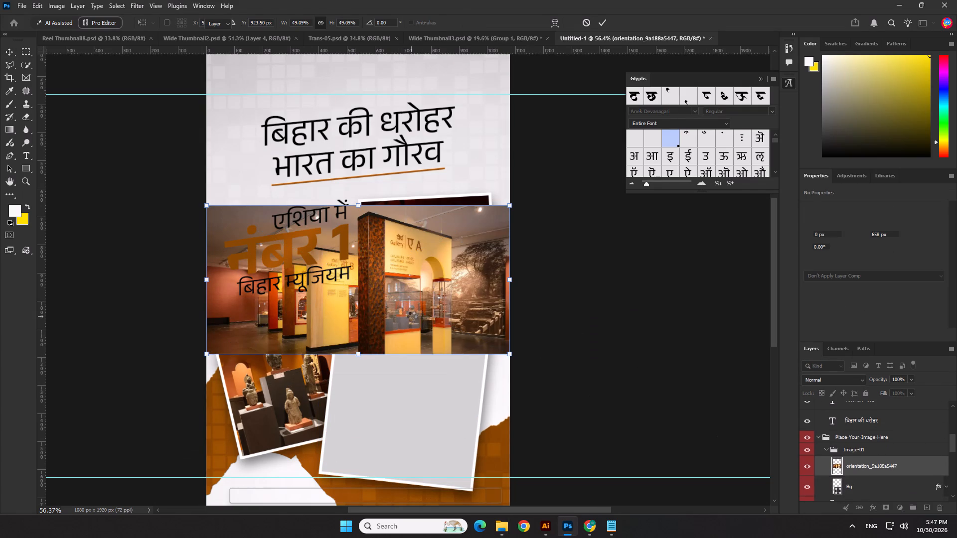
left_click_drag(374, 349, 404, 473)
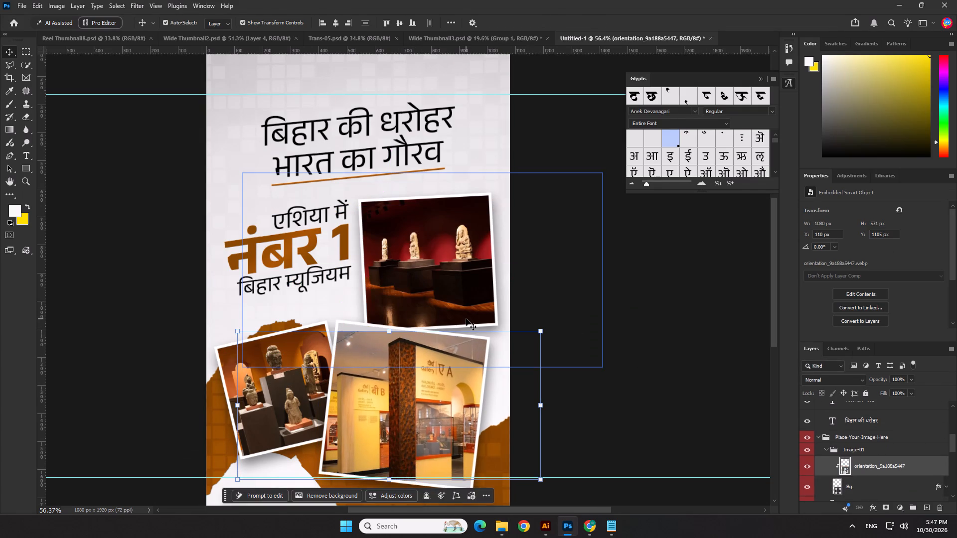
Rotate the orientation gallery photo in Image-01 by about 6.4°, scale it to about 51% and shift it left within its frame.
left_click(466, 319)
left_click(461, 388)
left_click_drag(553, 320, 565, 332)
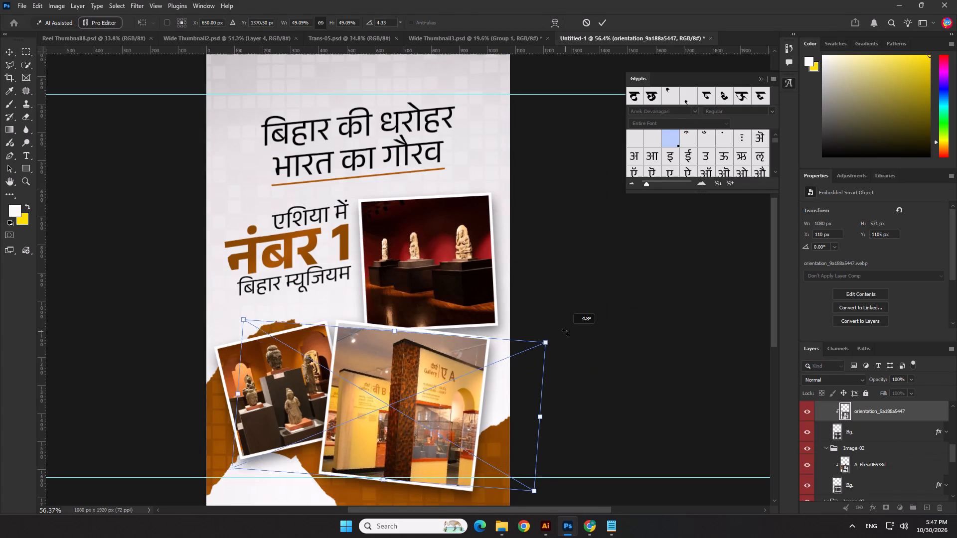
left_click_drag(565, 332, 568, 336)
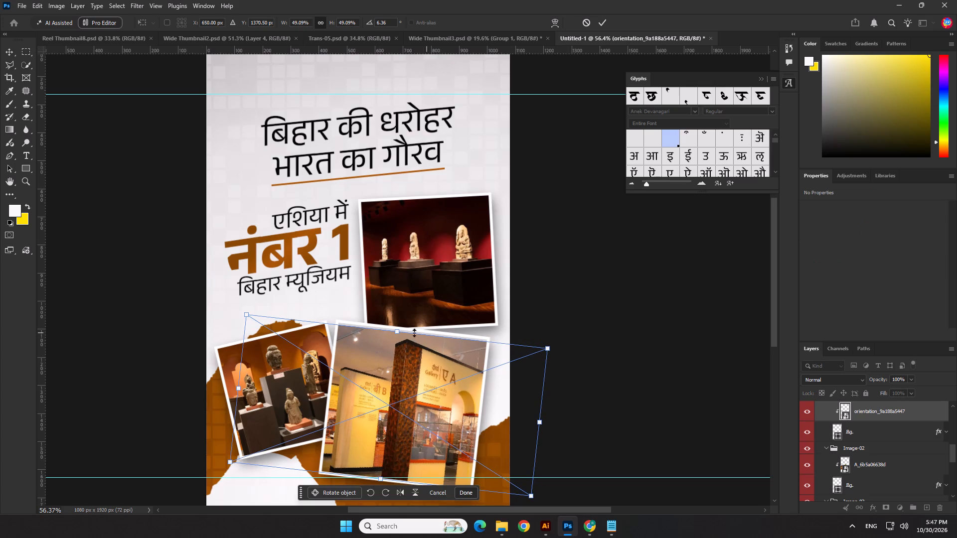
left_click_drag(407, 331, 410, 326)
left_click_drag(413, 370, 431, 372)
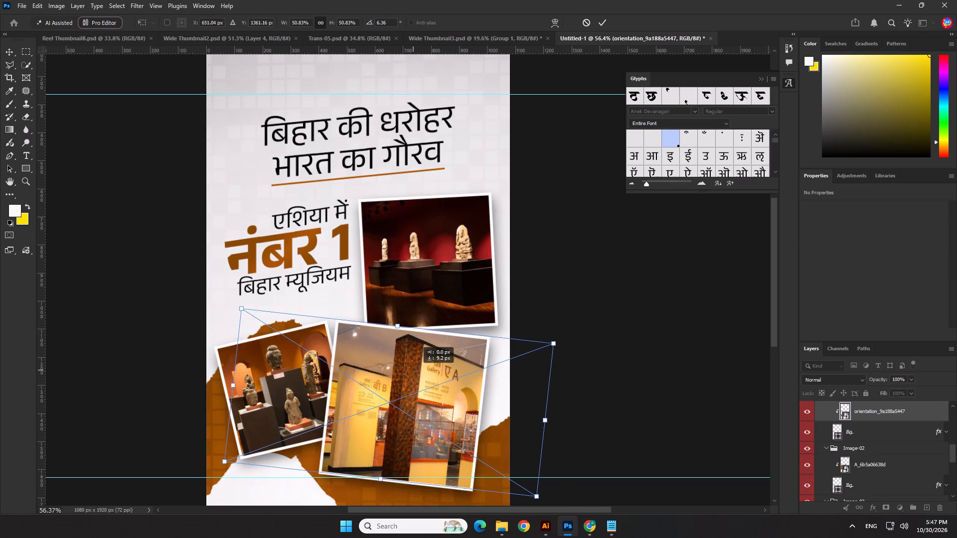
left_click_drag(431, 372, 360, 360)
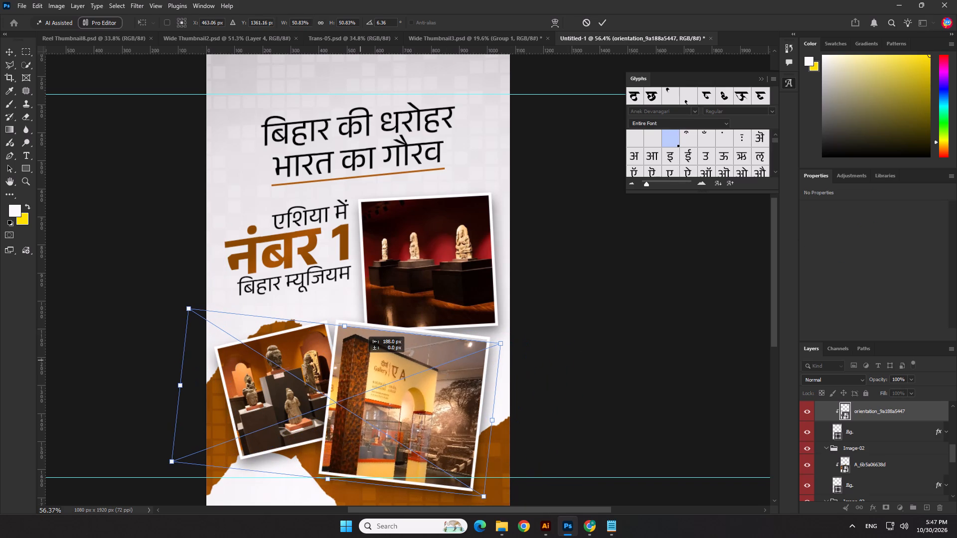
left_click_drag(360, 360, 361, 360)
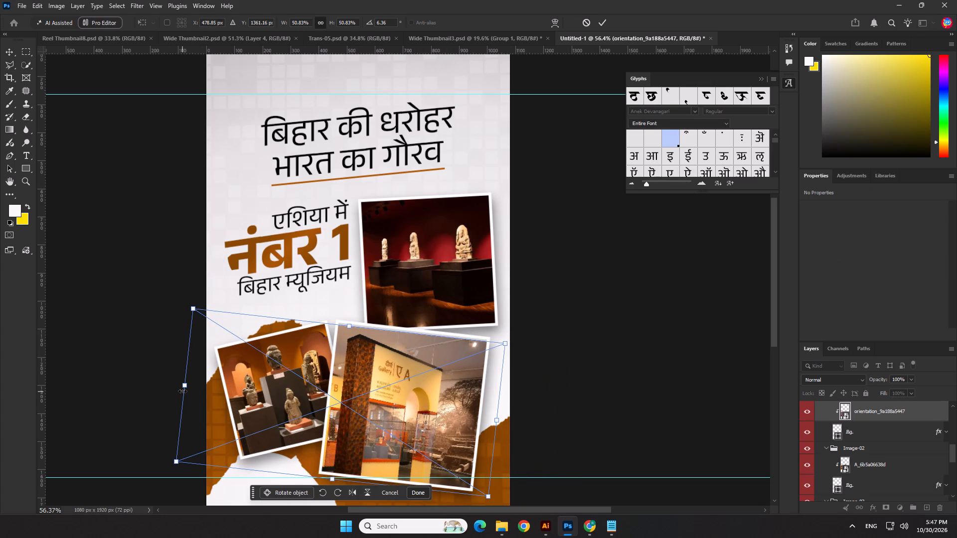
Refine the gallery photo's scale to about 50%, nudge it left and up to fill the Image-01 frame, and apply the transform.
left_click_drag(184, 389, 197, 389)
key("Up")
key("Up")
key("Up")
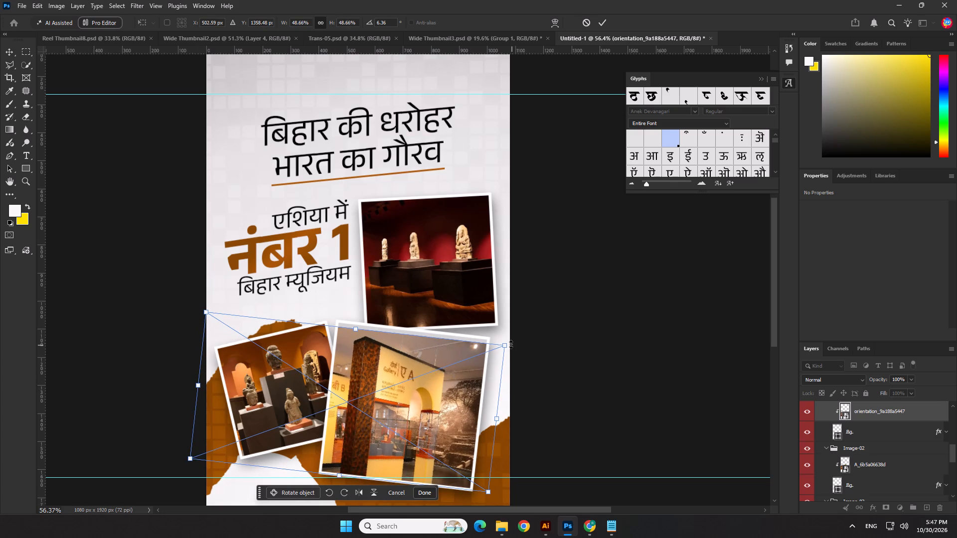
left_click_drag(506, 345, 516, 341)
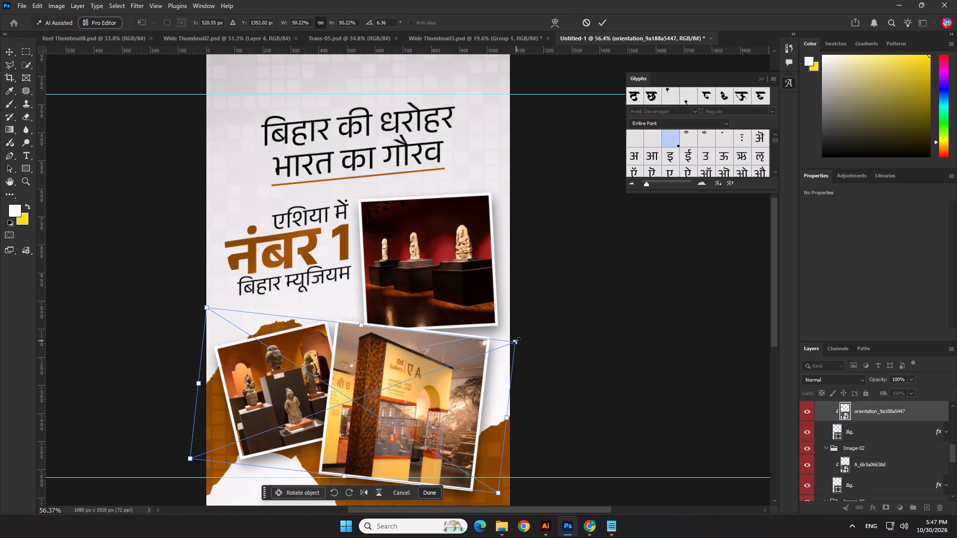
key("shift+Left")
key("shift+Left")
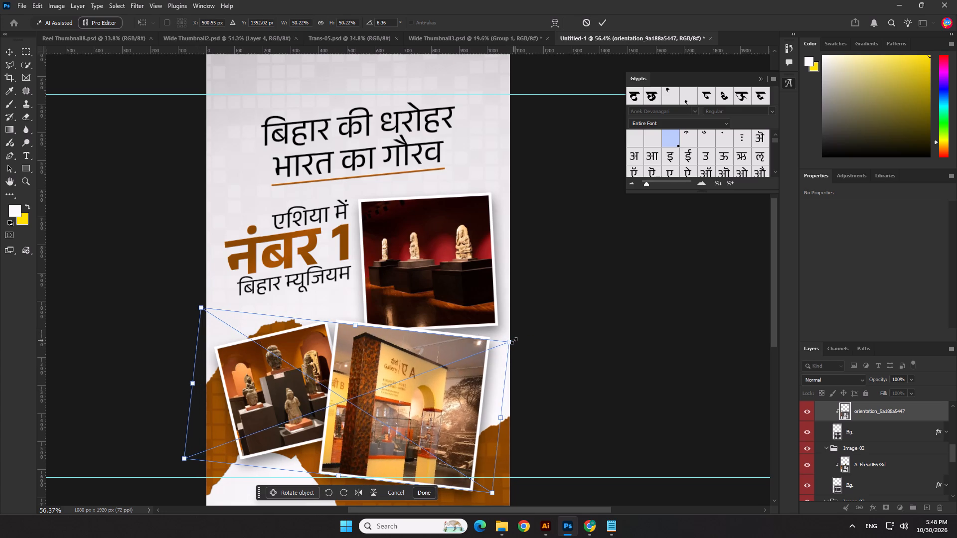
key("shift+Left")
key("Up")
key("Up")
key("Up")
key("Left")
key("Left")
key("Left")
key("Left")
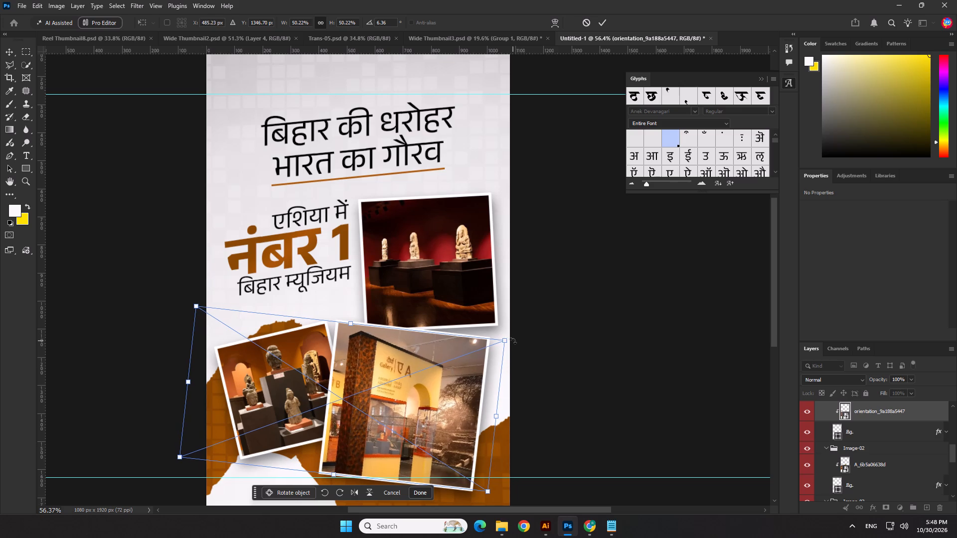
key("Left")
key("Left")
key("Left")
key("Return")
left_click(607, 345)
scroll(493, 309, "down", 5)
left_click(635, 331)
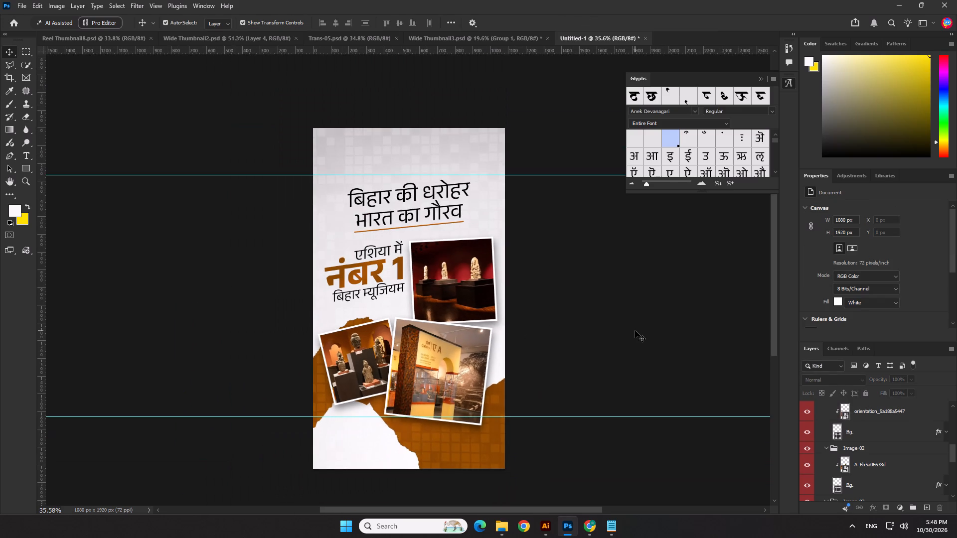
Scale the red-walled statue photo in Image-03 down slightly together with its Bg frame, towards the frame's lower right.
scroll(606, 288, "down", 3)
scroll(509, 275, "up", 3)
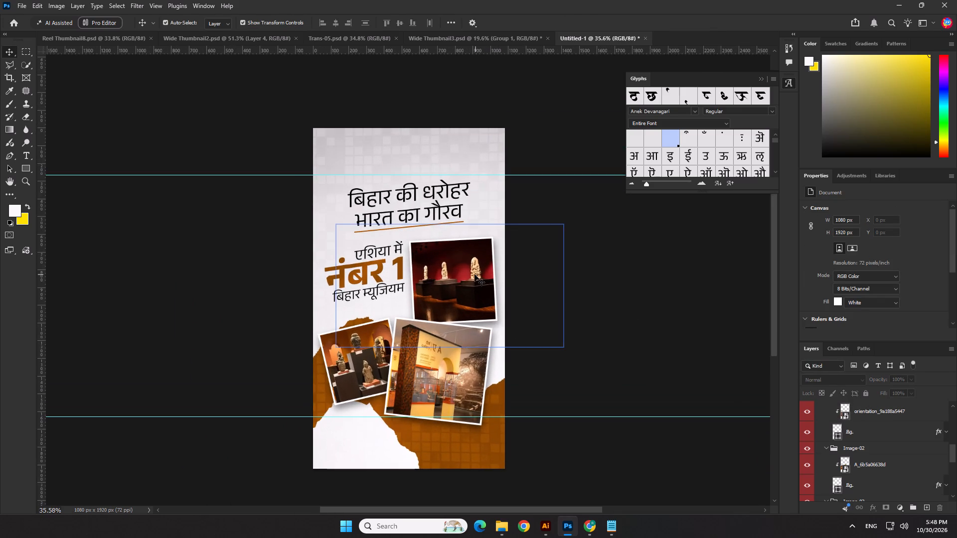
left_click(475, 274)
scroll(889, 476, "down", 2)
left_click(871, 485, "ctrl")
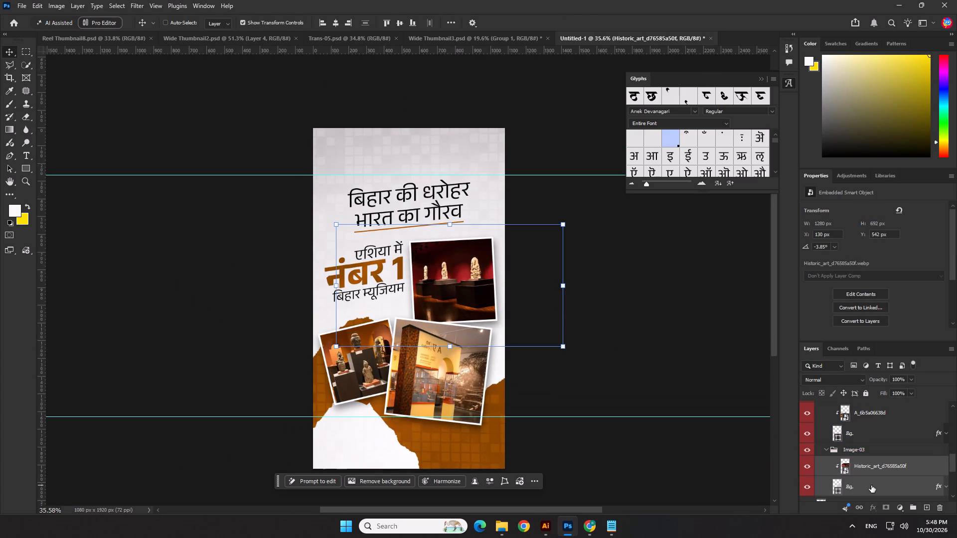
left_click_drag(338, 222, 343, 224)
key("Return")
left_click(674, 291)
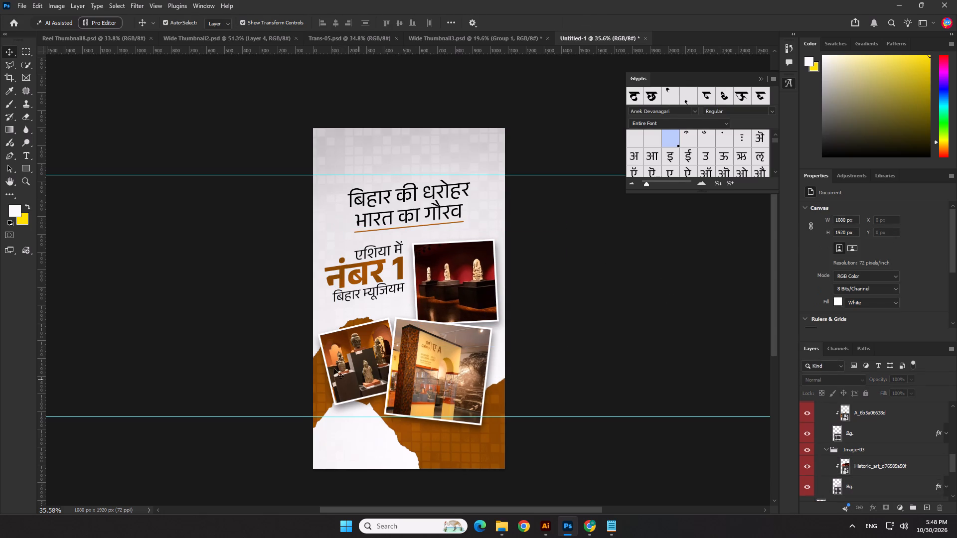
Scale the whole Image-02 group to about 104% and move it up about 30 px.
left_click(331, 361)
scroll(859, 428, "up", 2)
left_click(860, 426)
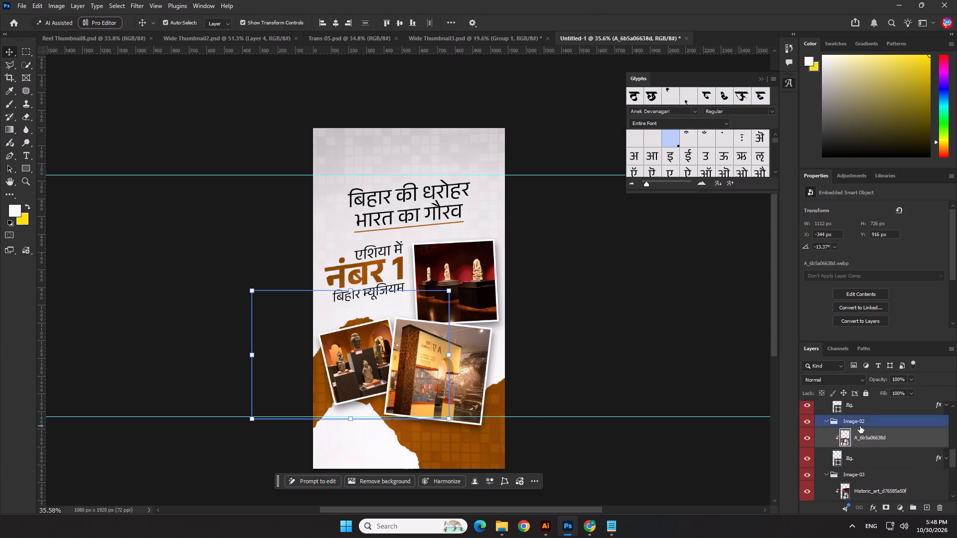
left_click_drag(446, 290, 451, 280)
key("shift+Up")
key("shift+Up")
key("shift+Up")
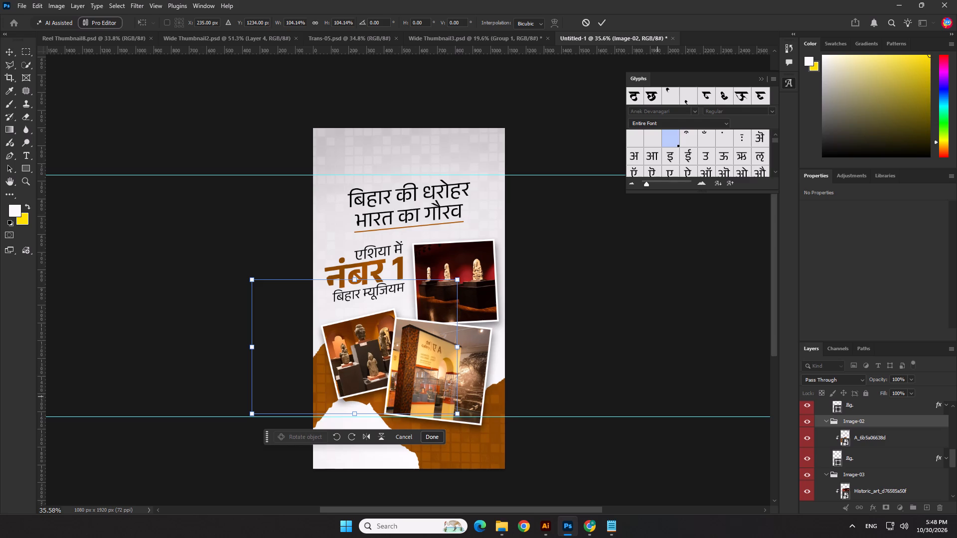
key("Return")
left_click(613, 352)
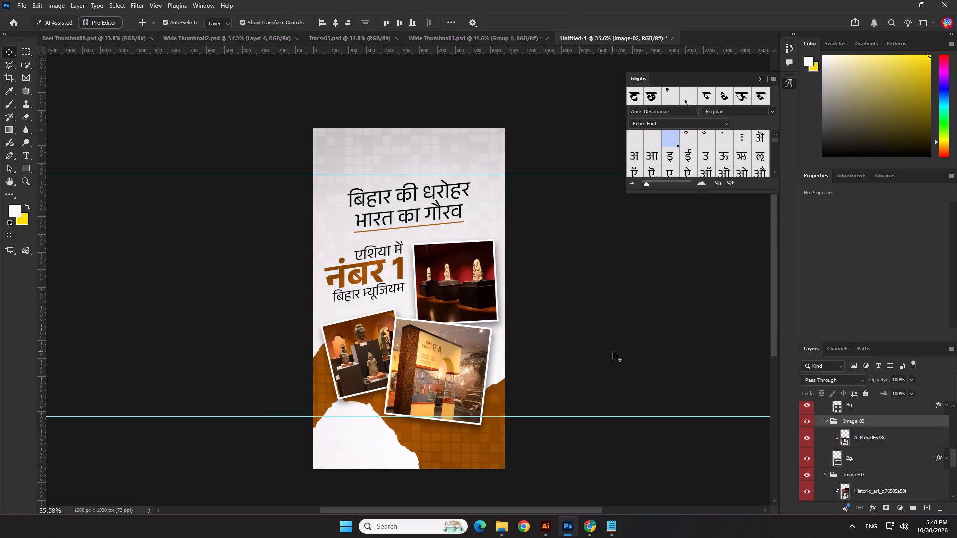
scroll(526, 341, "down", 4)
left_click(572, 434)
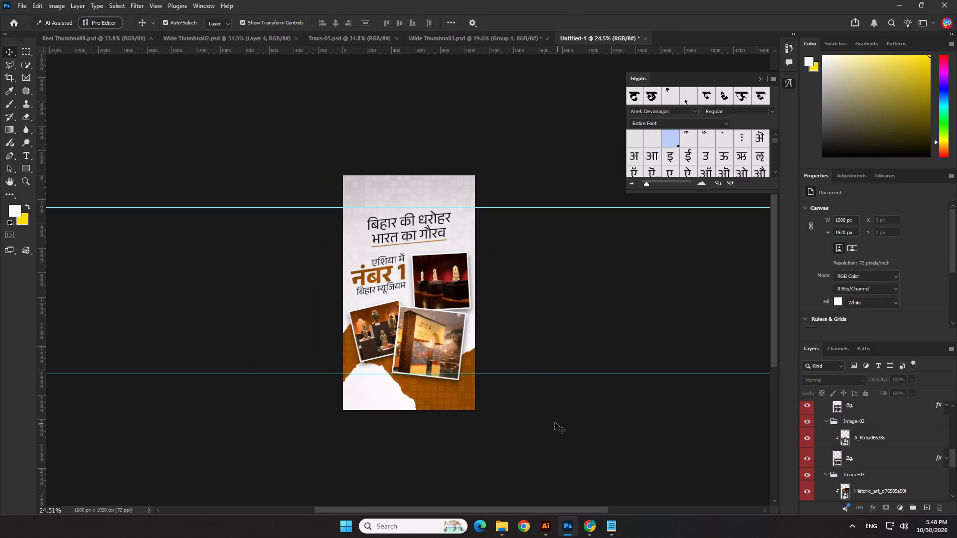
left_click(555, 422)
Save the reel document as Reel Thumbnail9 in Photoshop format in the 30.10.26 folder.
key("ctrl+s")
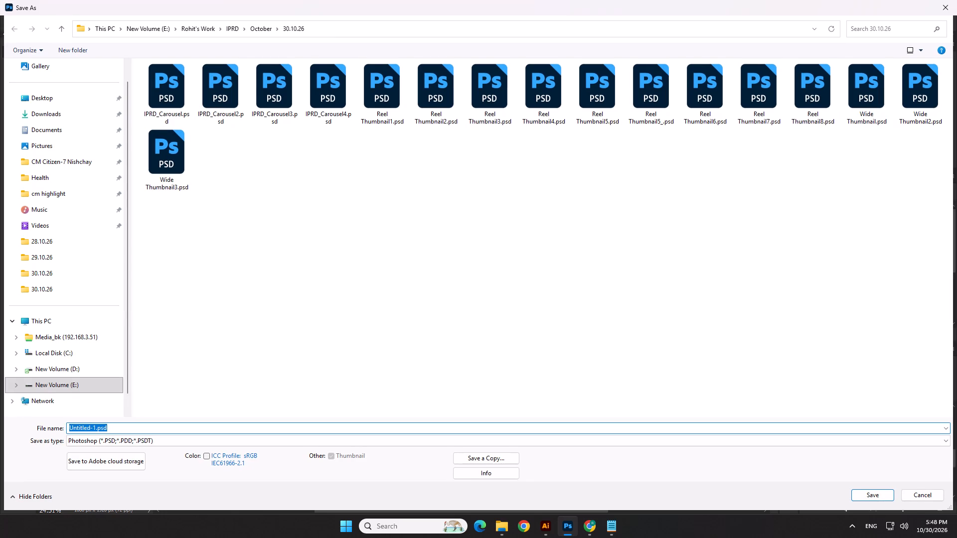
left_click(819, 115)
left_click(145, 423)
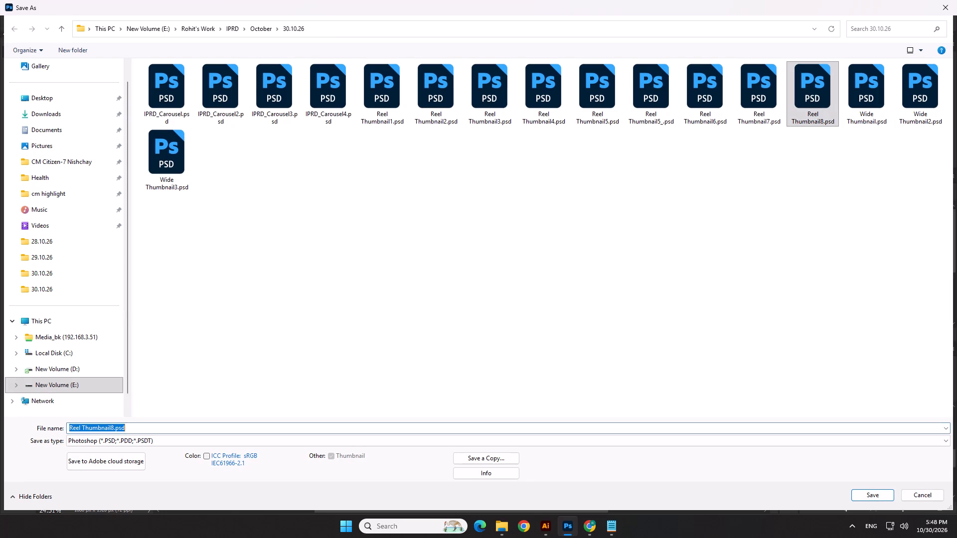
left_click_drag(147, 425, 110, 428)
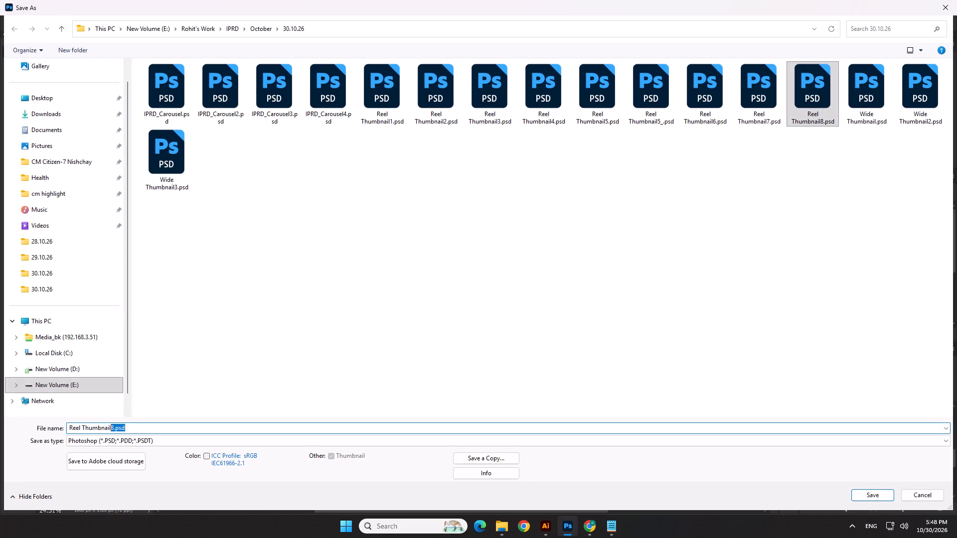
key("9")
key("Return")
key("Return")
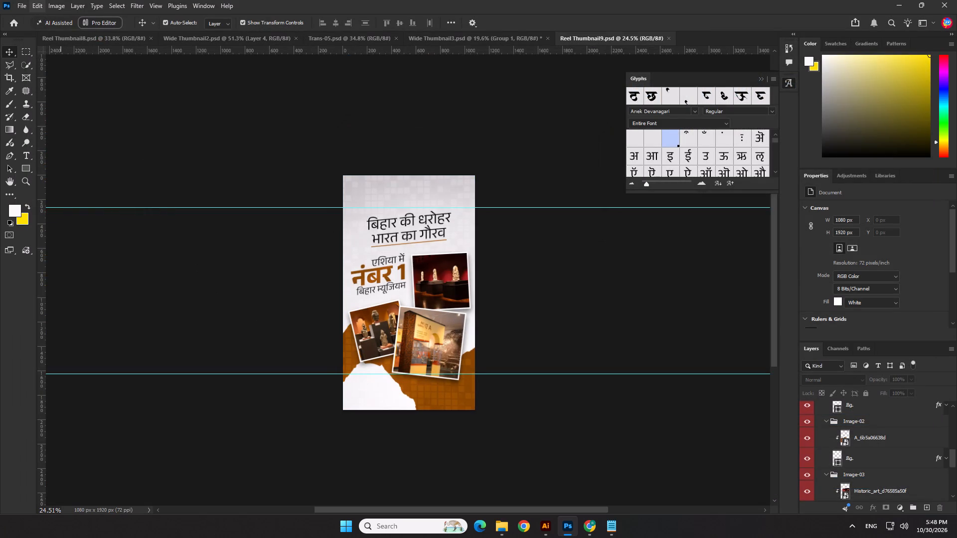
Save a copy of the reel thumbnail in PNG format as Reel Thumbnail9 copy.png in the 30.10.26 folder.
left_click(22, 3)
left_click(49, 134)
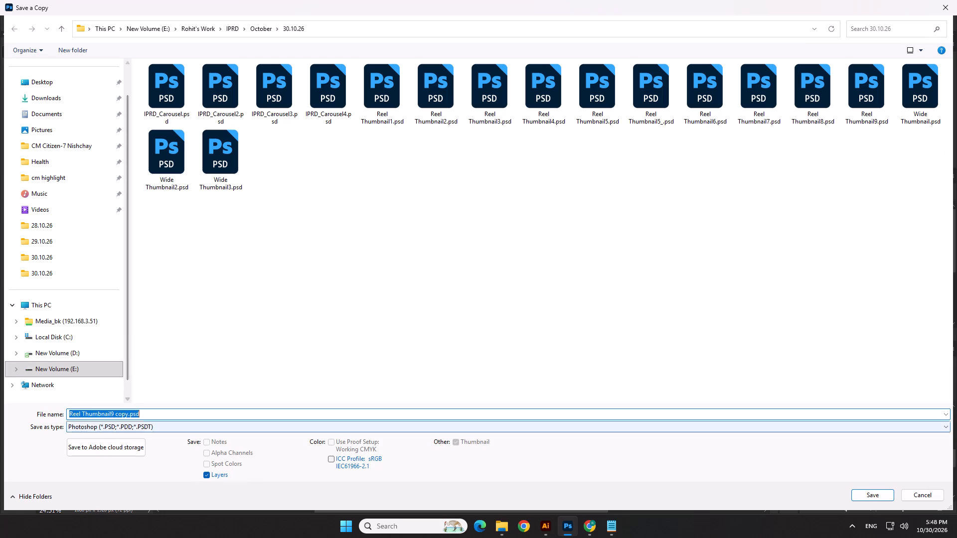
left_click(120, 432)
left_click(116, 363)
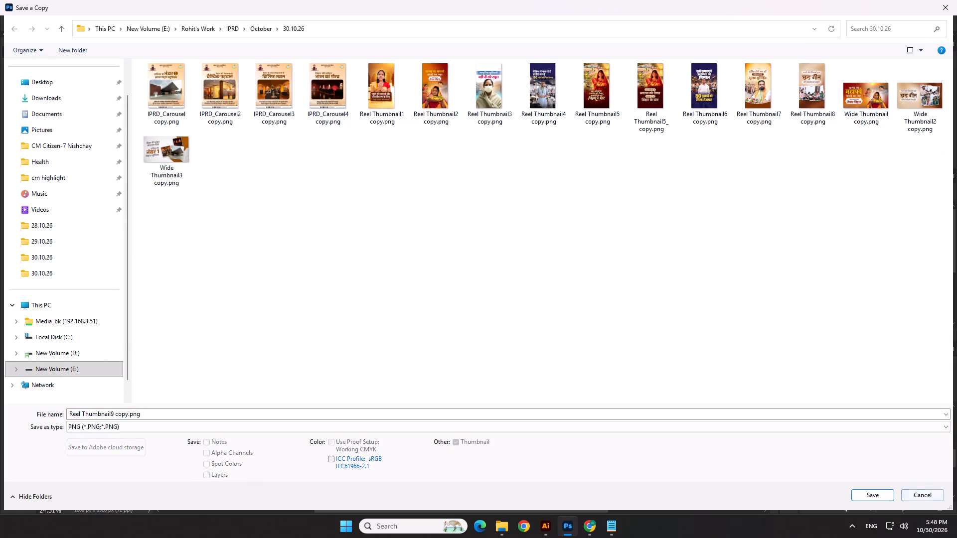
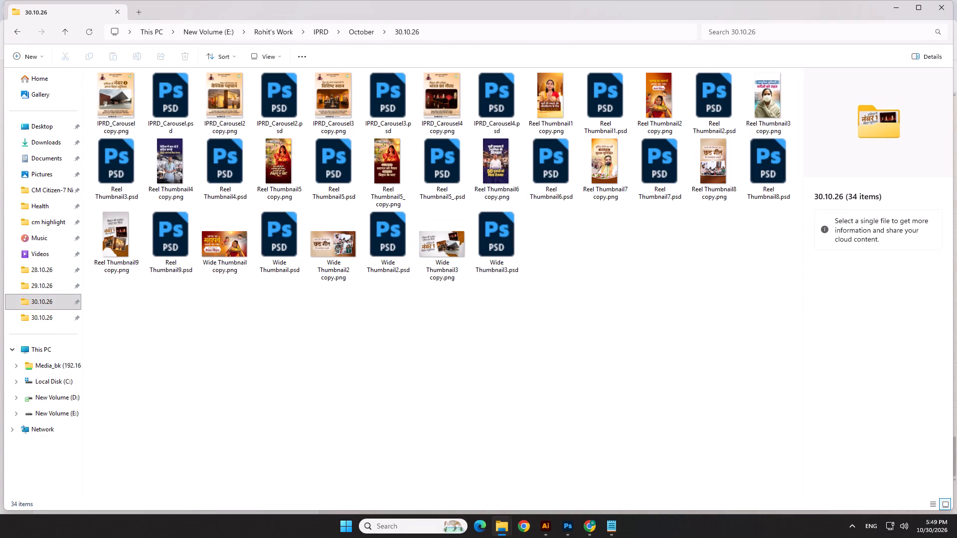
Select the Wide Thumbnail3 copy.png file in the 30.10.26 folder.
left_click(459, 259)
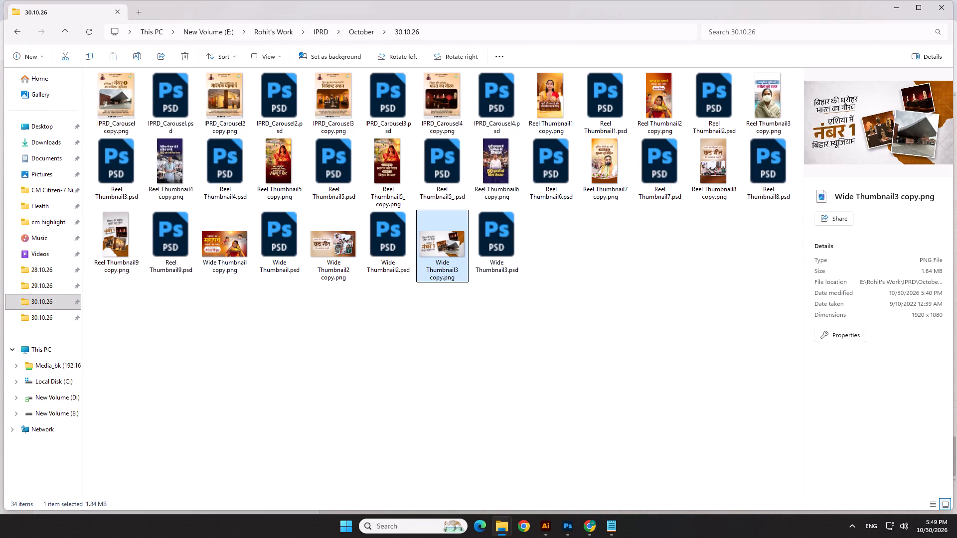
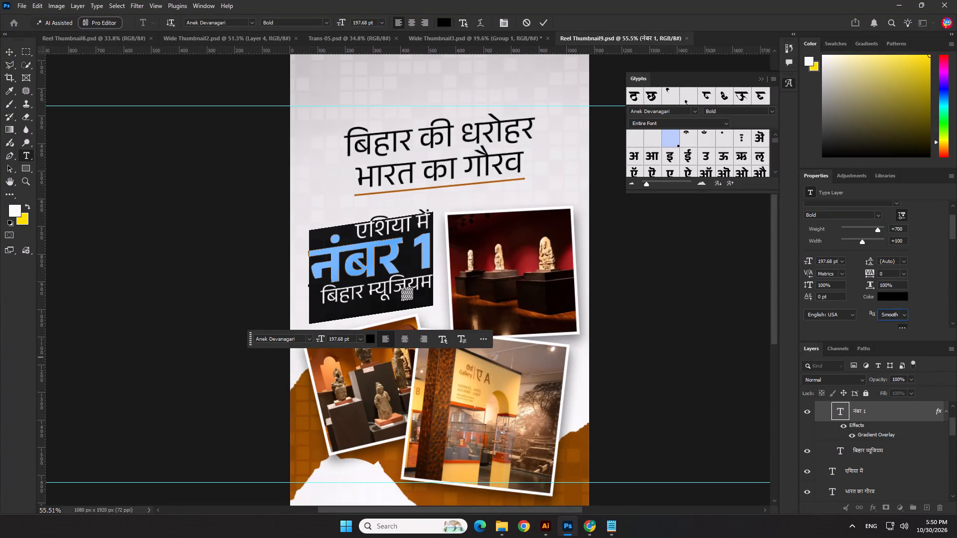
Commit the edit of the reel's नंबर 1 text with Smooth anti-aliasing.
left_click(545, 18)
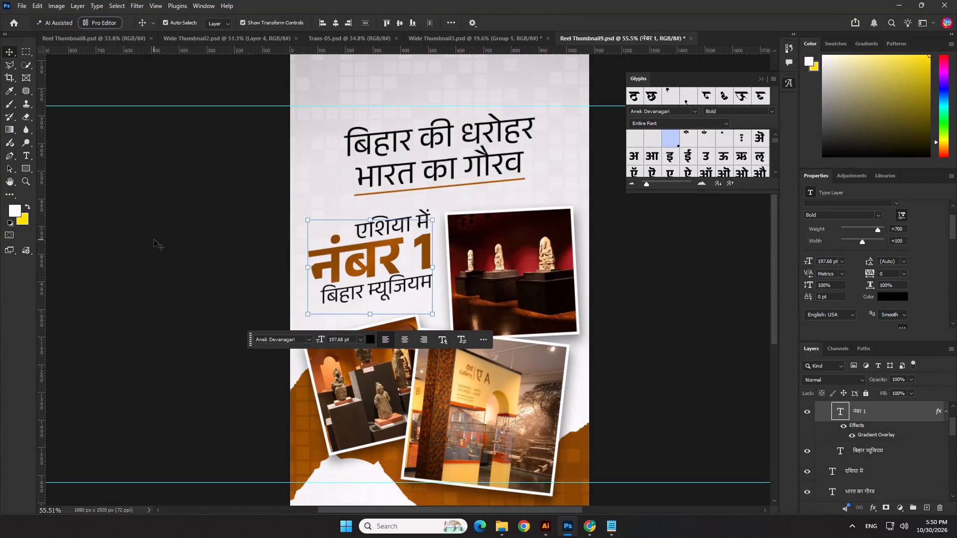
left_click(154, 240)
Set the anti-aliasing of the एशिया में text in the reel thumbnail to Smooth.
double_click(402, 225)
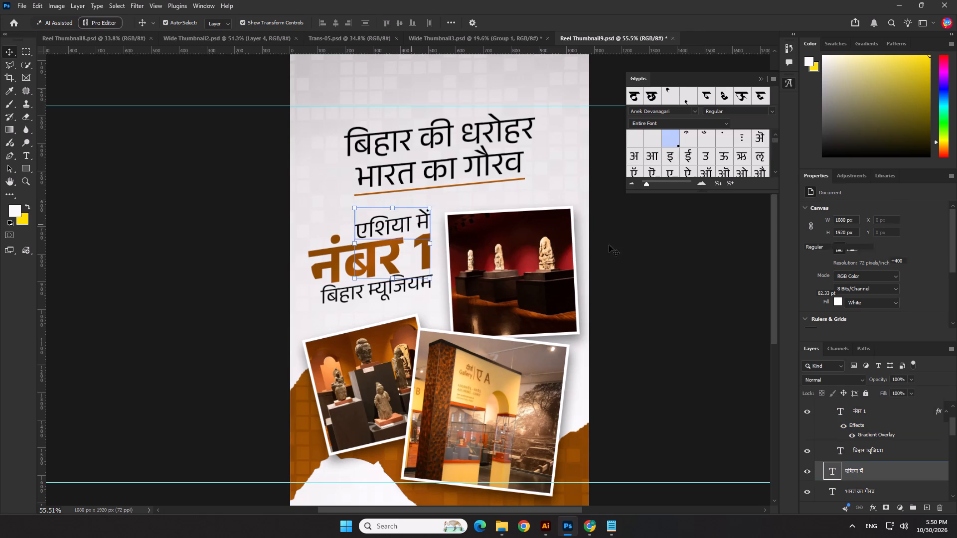
scroll(925, 287, "down", 6)
left_click(906, 297)
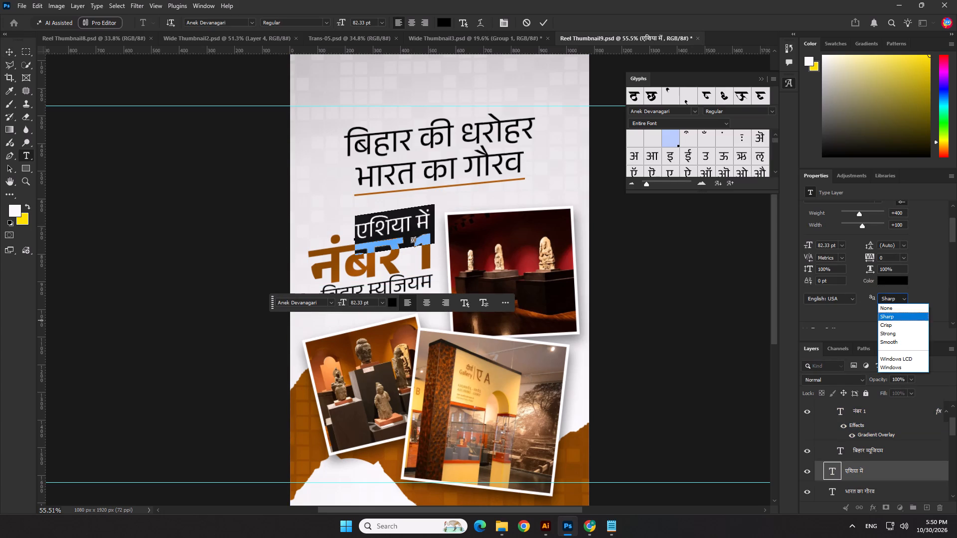
left_click(896, 341)
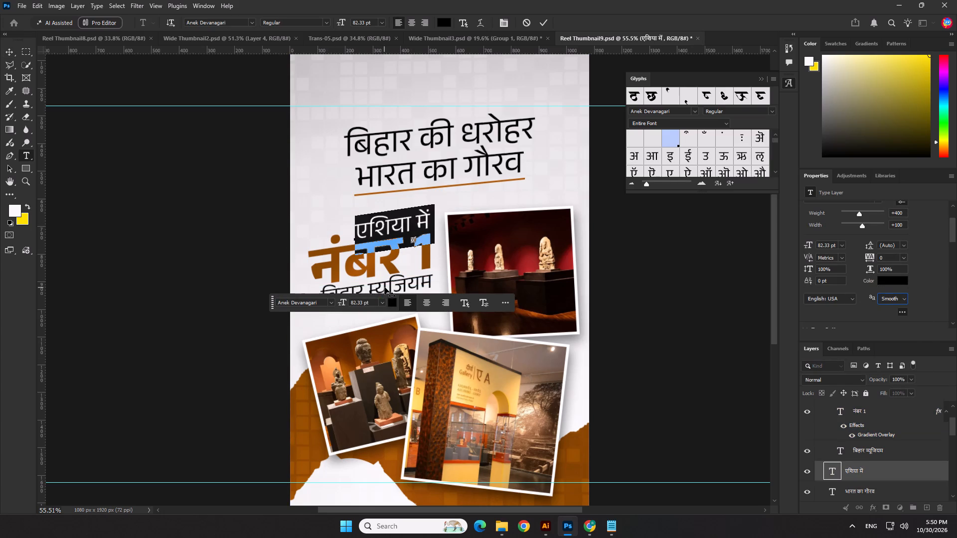
left_click(385, 287)
left_click(544, 22)
left_click(661, 321)
Enlarge the बिहार म्यूजियम text under नंबर 1 to about 105% and nudge it slightly down.
left_click(356, 277)
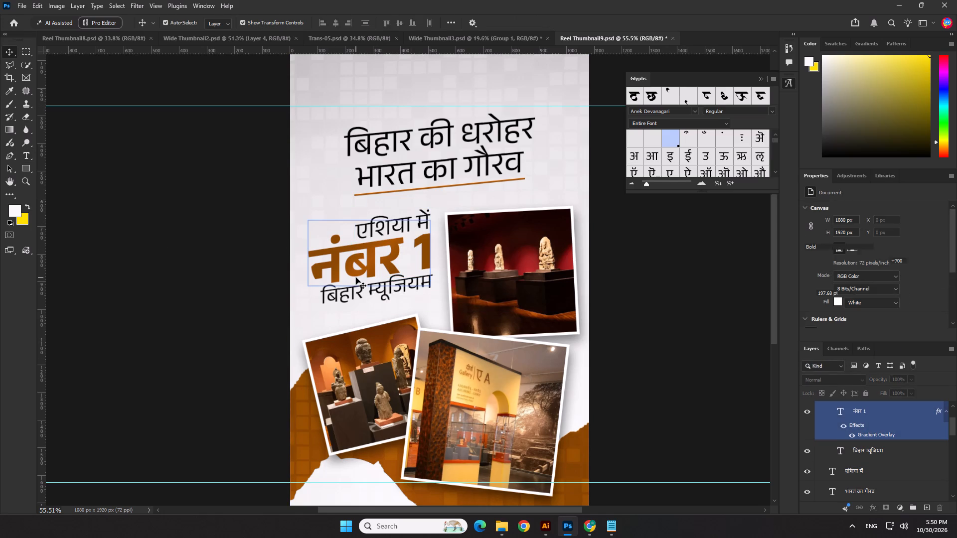
left_click(261, 320)
left_click(354, 300)
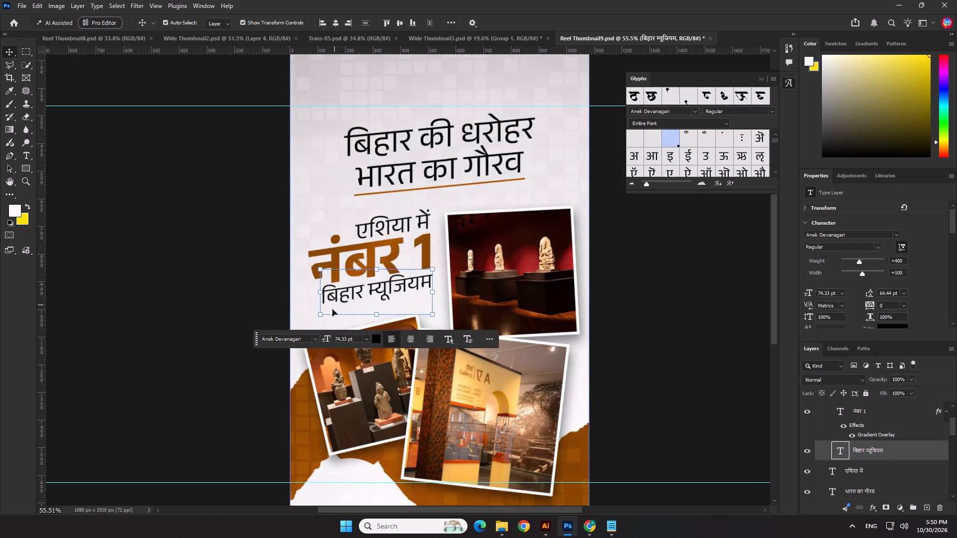
left_click_drag(320, 315, 316, 321)
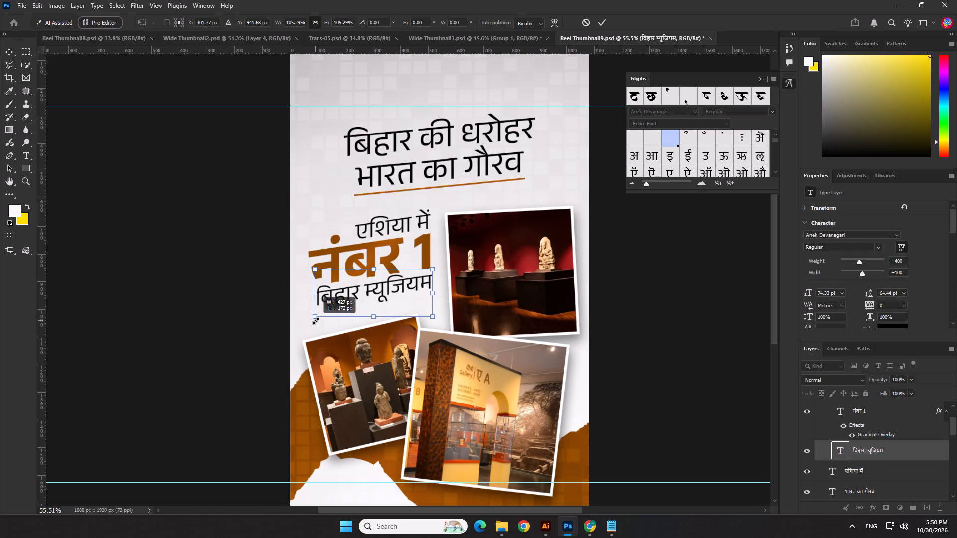
left_click_drag(316, 321, 313, 321)
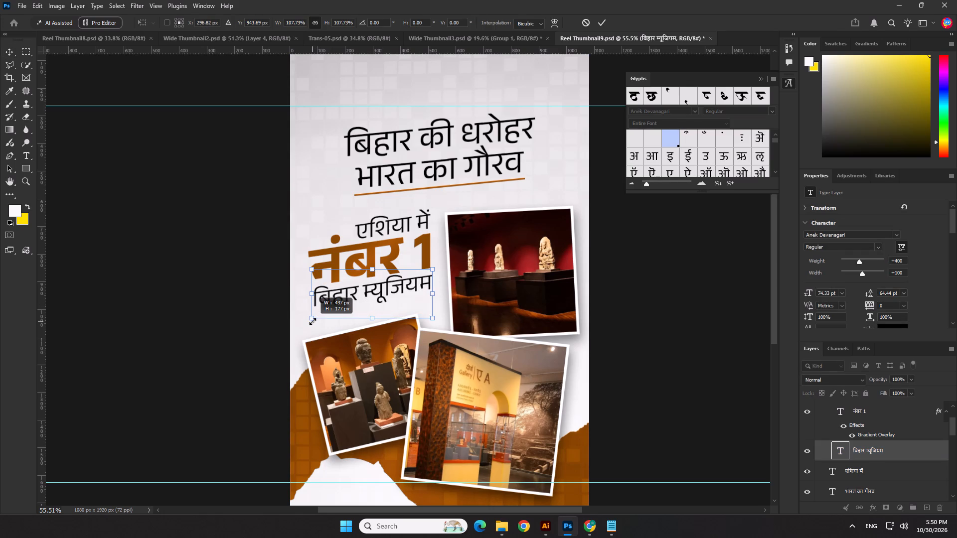
left_click_drag(313, 321, 316, 322)
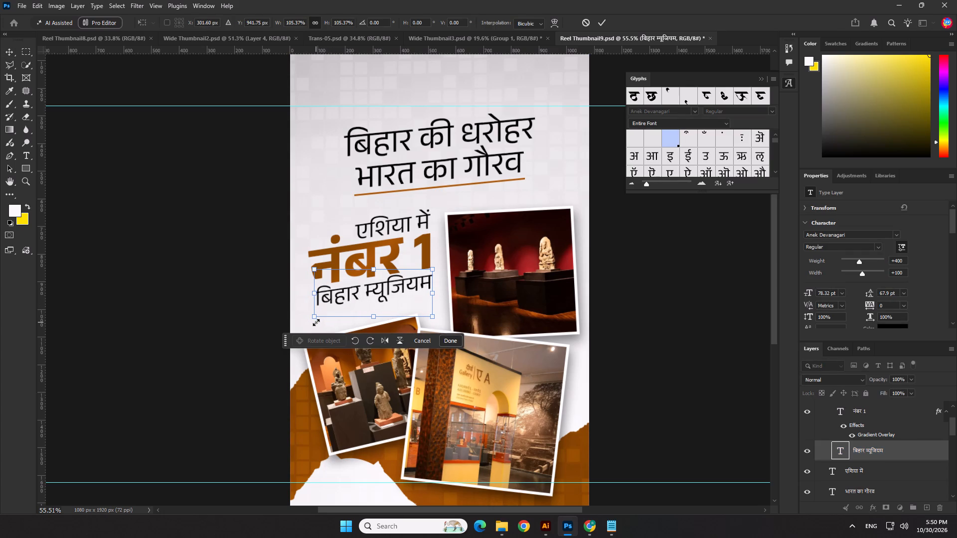
key("Down")
key("Down")
key("Down")
key("Return")
Set the anti-aliasing of the reel's बिहार म्यूजियम text to Smooth.
double_click(343, 306)
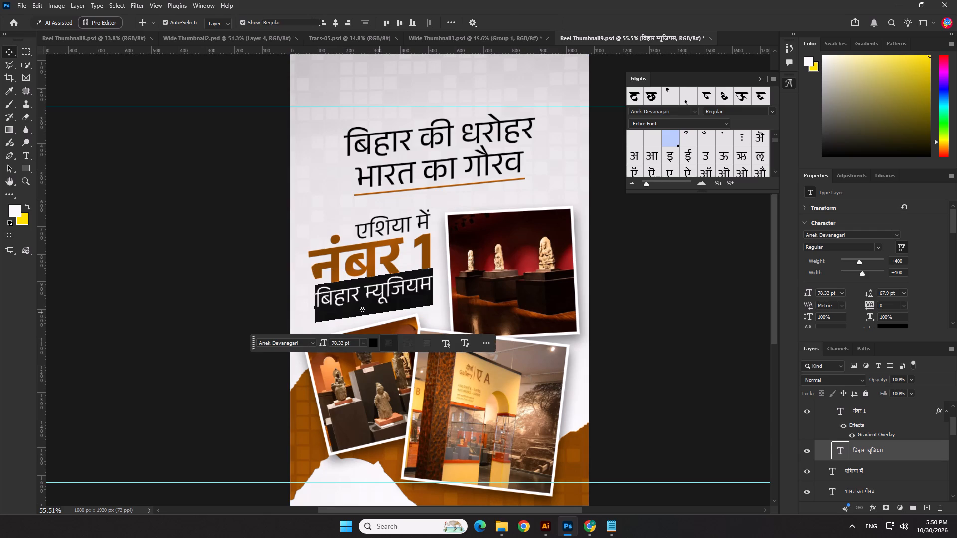
scroll(944, 253, "down", 3)
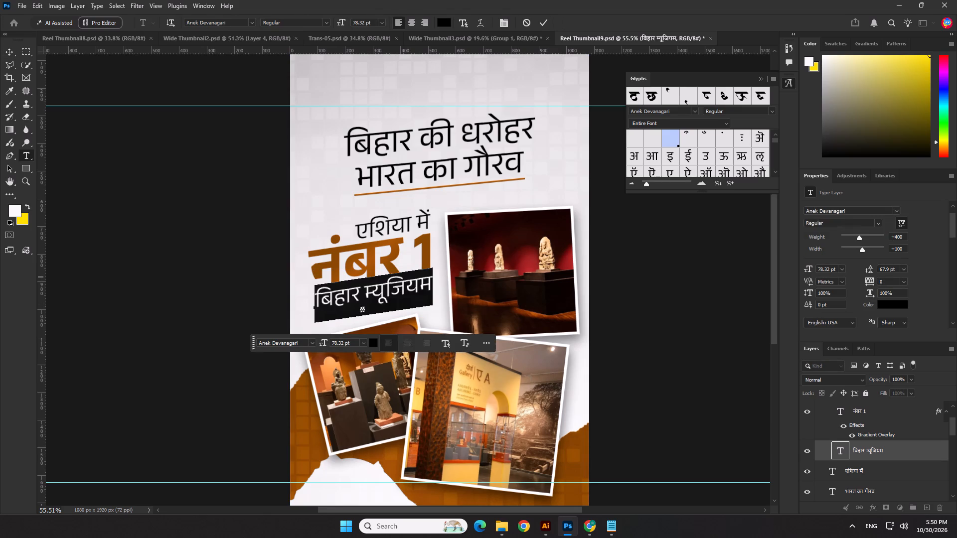
left_click(898, 325)
left_click(893, 367)
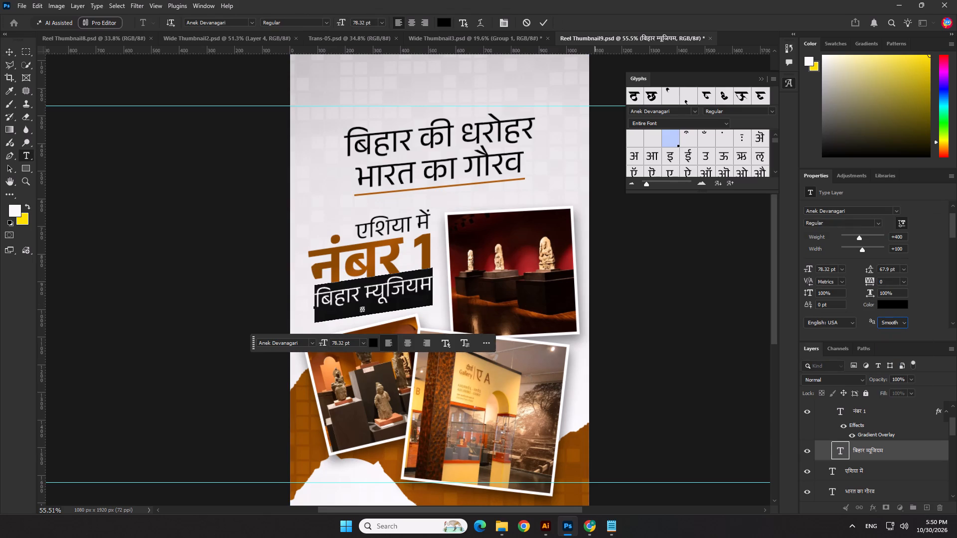
left_click(546, 18)
left_click(680, 269)
Set the anti-aliasing of the reel's बिहार की धरोहर headline to Smooth.
double_click(433, 129)
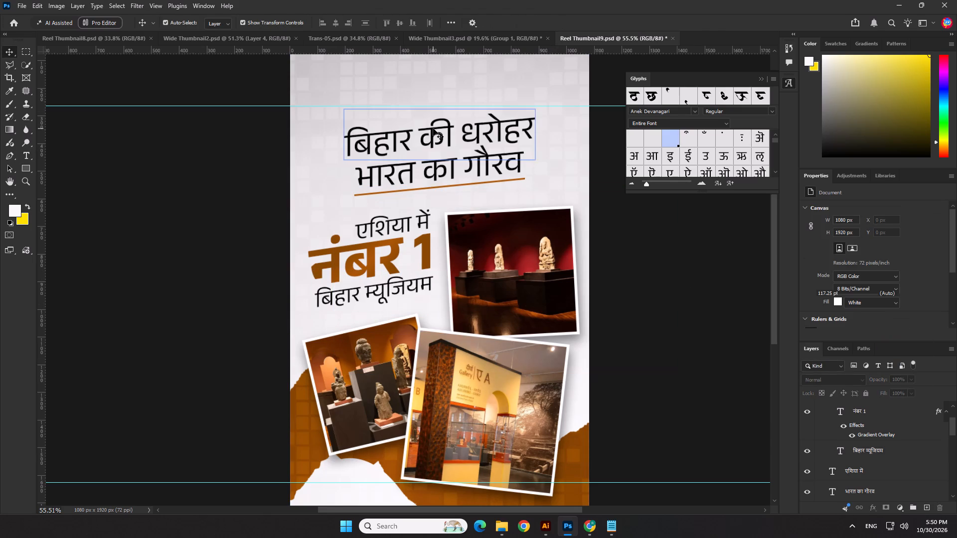
scroll(915, 310, "down", 5)
scroll(921, 270, "down", 2)
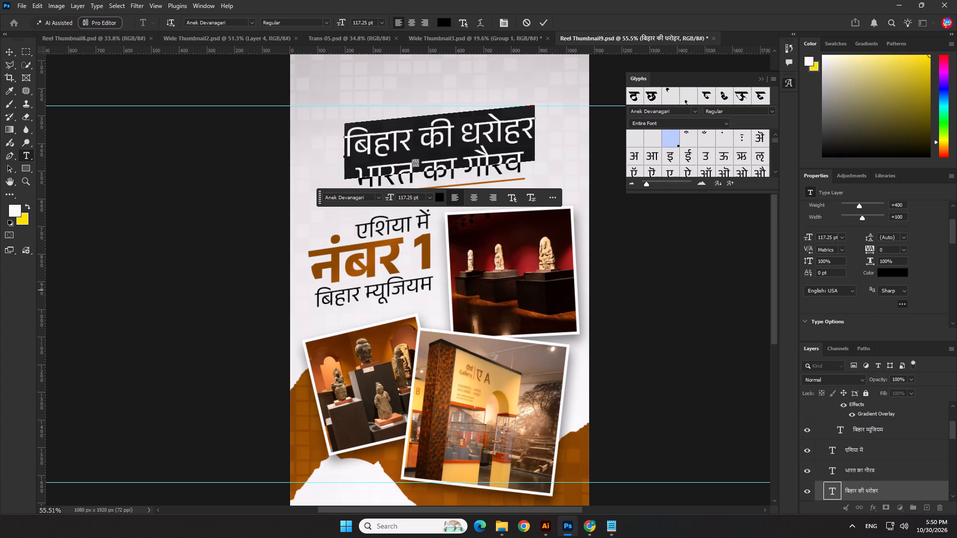
left_click(901, 290)
left_click(894, 331)
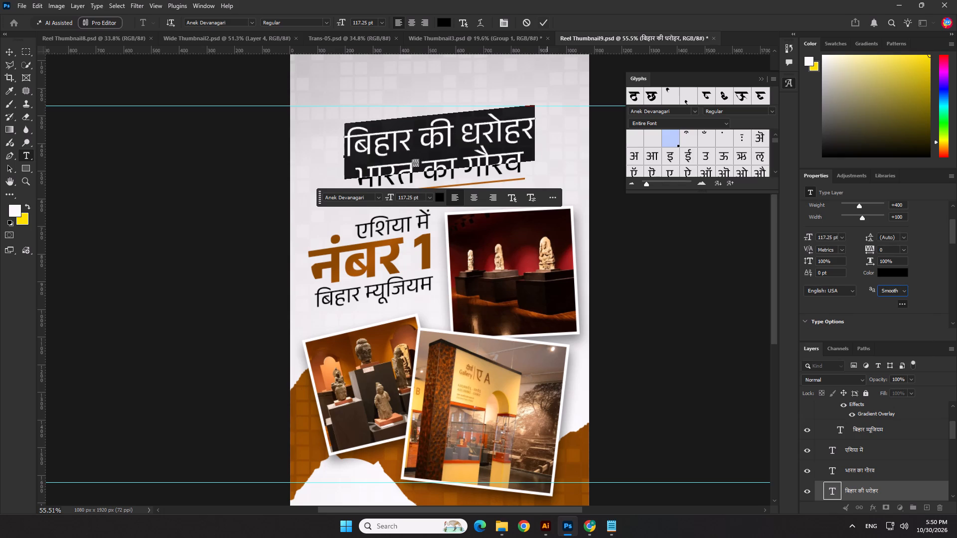
left_click(545, 21)
left_click(336, 20)
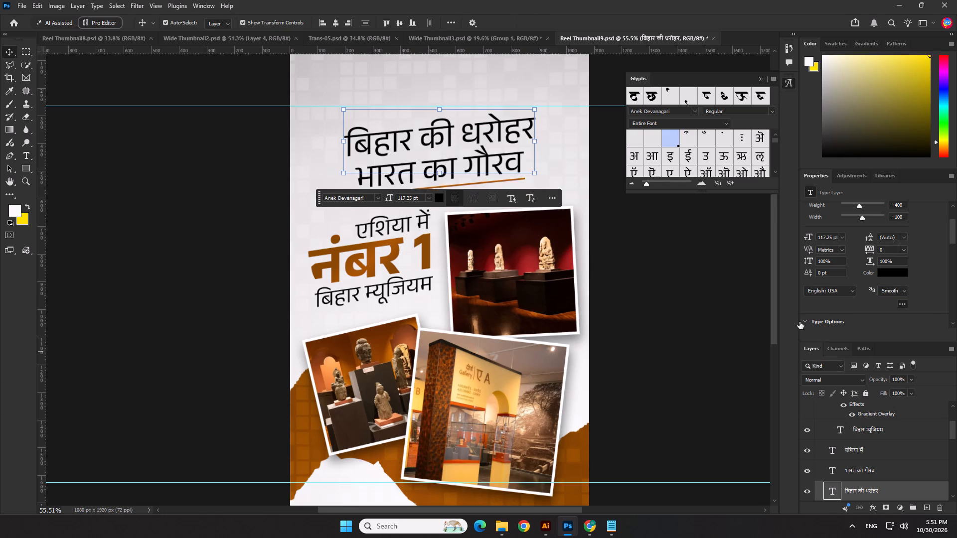
left_click(799, 322)
left_click(661, 267)
Set the anti-aliasing of the reel's भारत का गौरव headline line to Smooth.
double_click(458, 169)
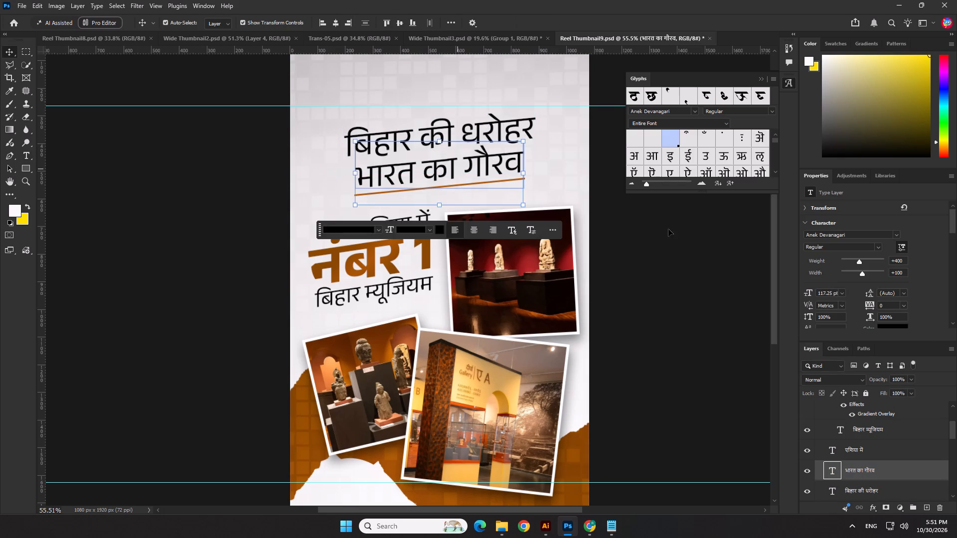
scroll(907, 304, "down", 4)
left_click(902, 316)
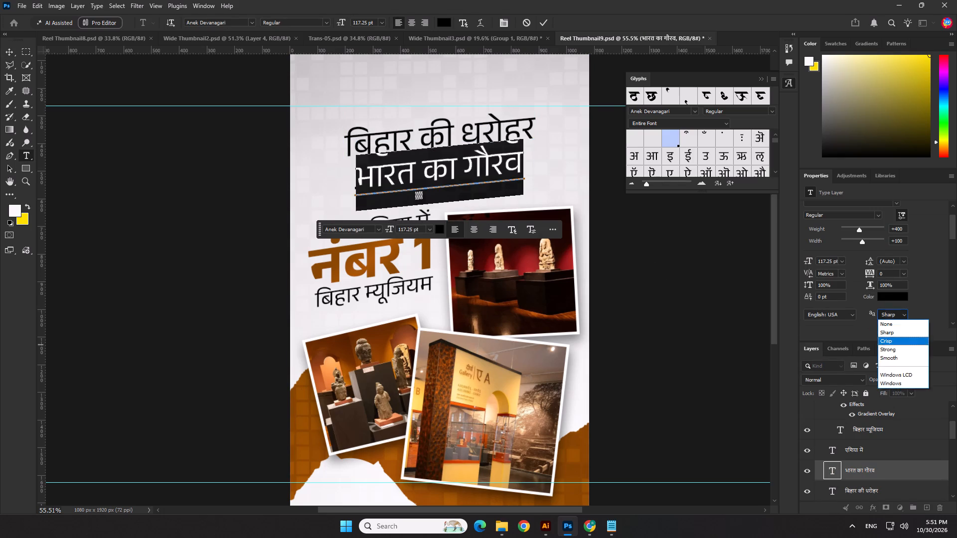
left_click(891, 358)
left_click(541, 23)
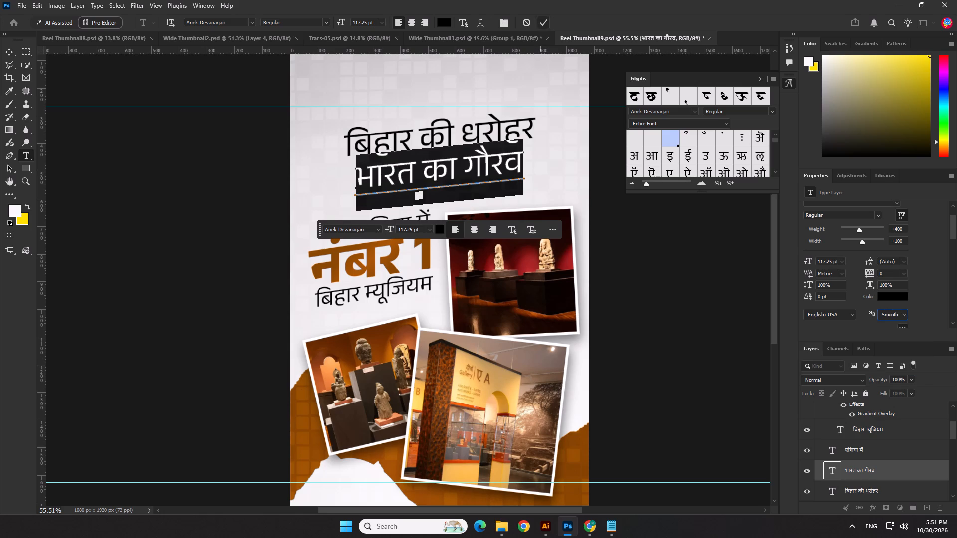
left_click(720, 379)
Save the Reel Thumbnail9 document.
key("ctrl+s")
Save a PNG copy of Reel Thumbnail9 in the 30.10.26 folder, replacing the existing Reel Thumbnail9 copy.png.
scroll(621, 254, "down", 6)
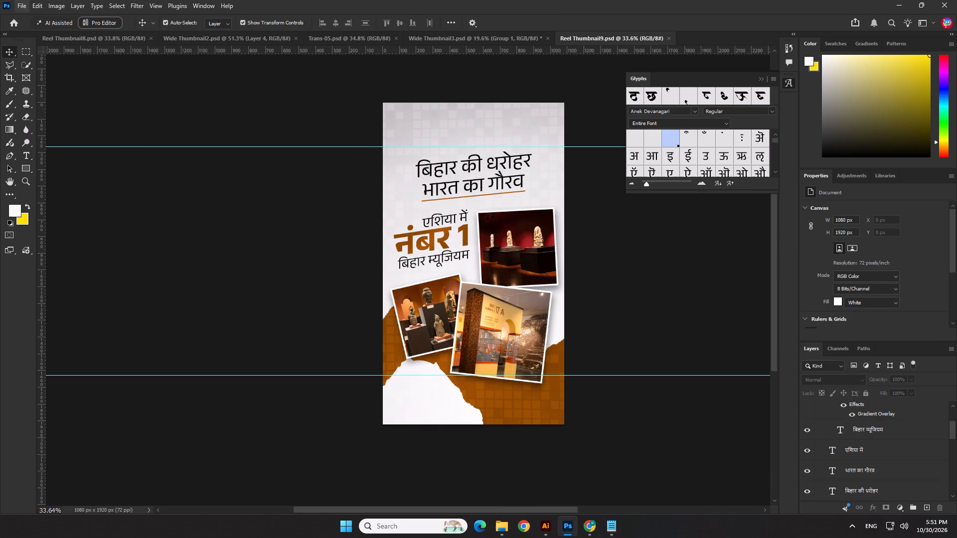
left_click(18, 2)
left_click(54, 137)
left_click(150, 427)
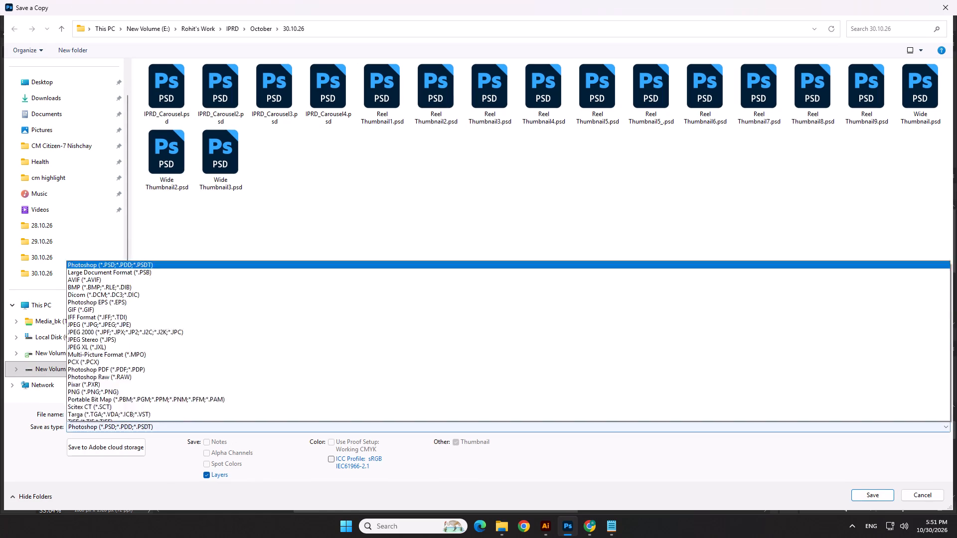
left_click(122, 364)
left_click(858, 492)
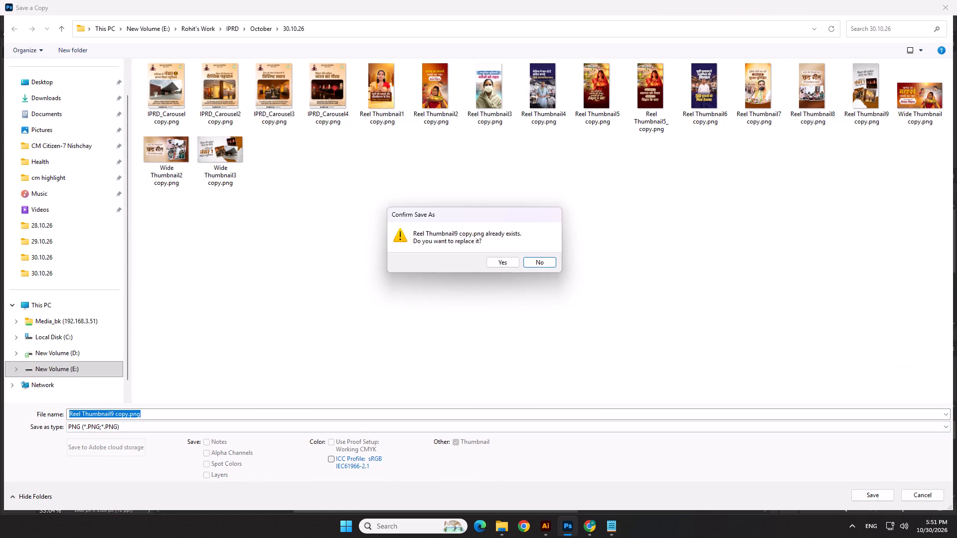
left_click(510, 267)
left_click(540, 156)
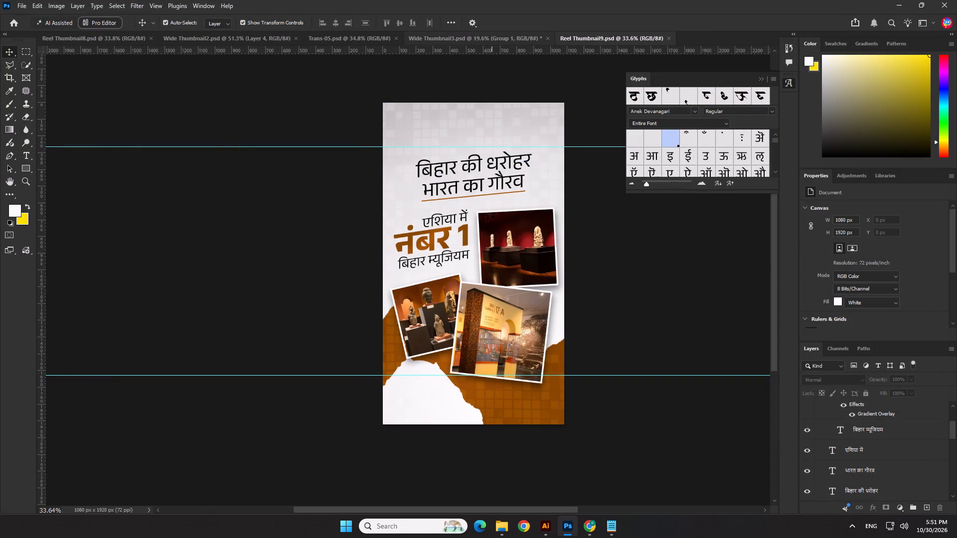
In the Wide Thumbnail3 document, set the anti-aliasing of the बिहार की धरोहर headline to Smooth.
left_click(491, 41)
scroll(407, 327, "up", 12)
double_click(334, 273)
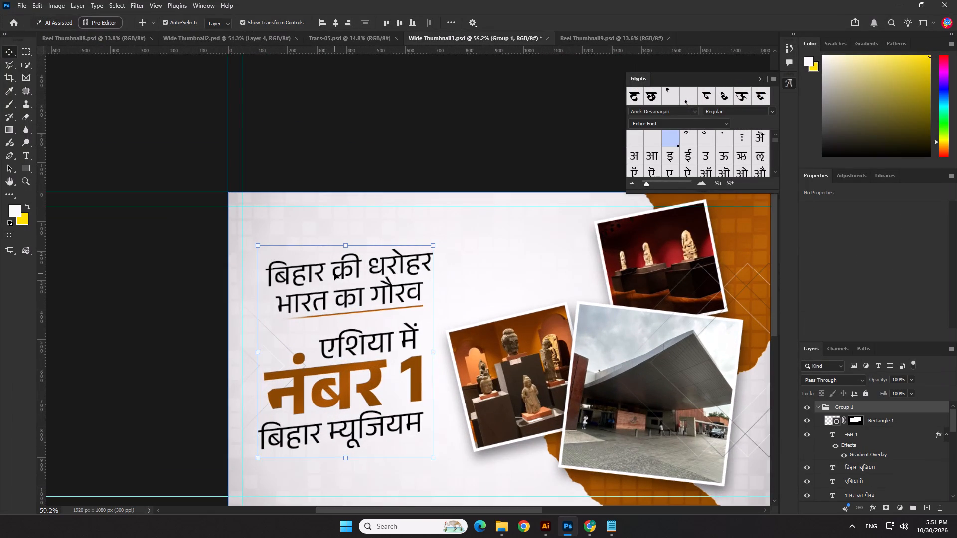
scroll(932, 306, "down", 8)
left_click(901, 293)
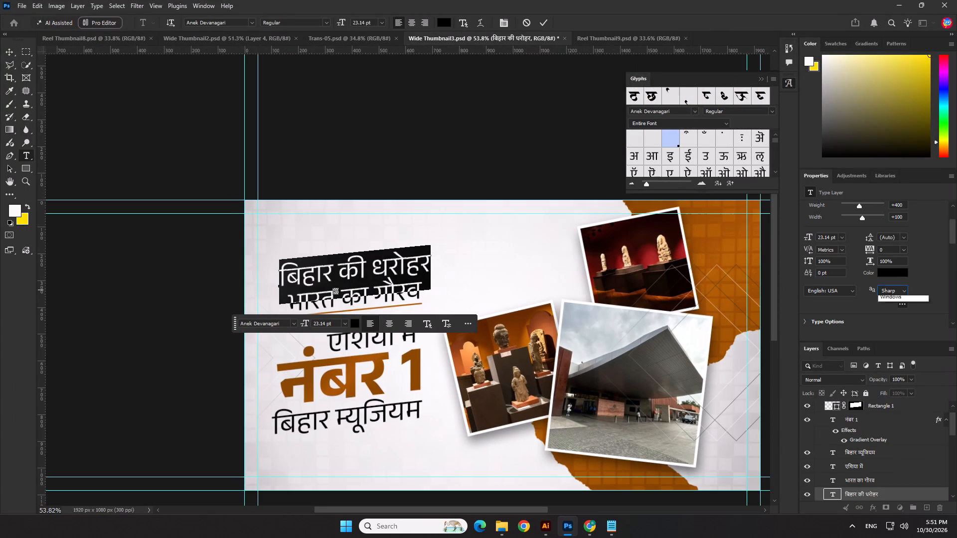
left_click(893, 333)
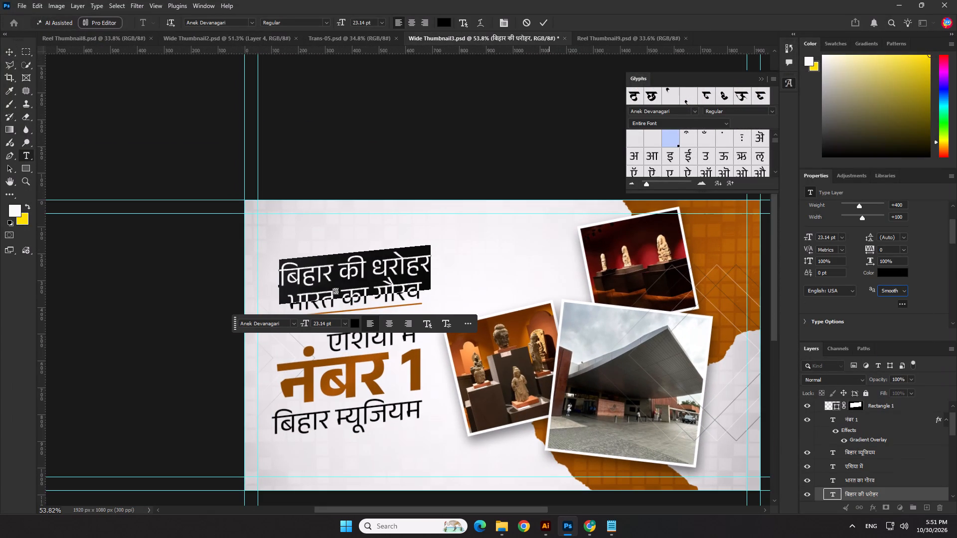
left_click(549, 24)
left_click(500, 122)
Set the anti-aliasing of the भारत का गौरव text in Wide Thumbnail3 to Smooth.
double_click(374, 291)
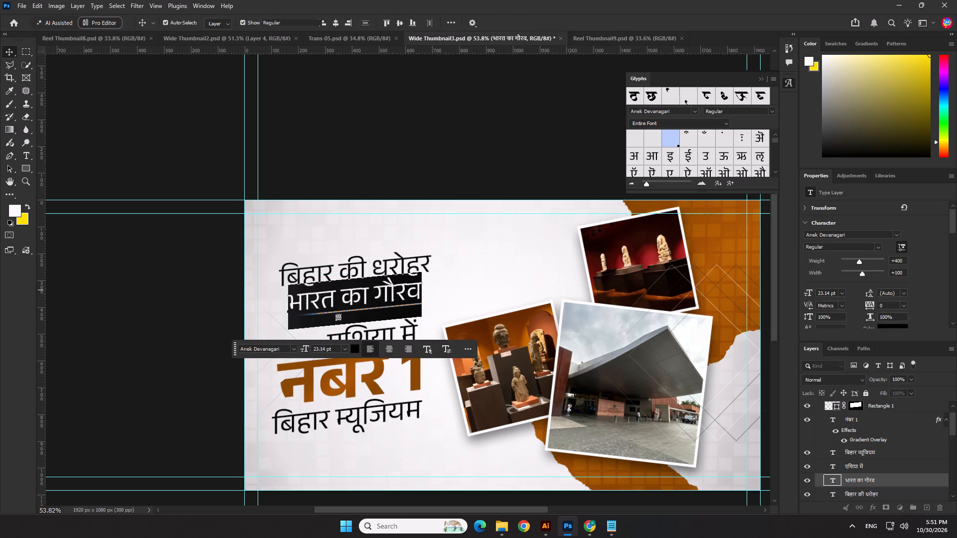
scroll(944, 272, "down", 3)
left_click(892, 327)
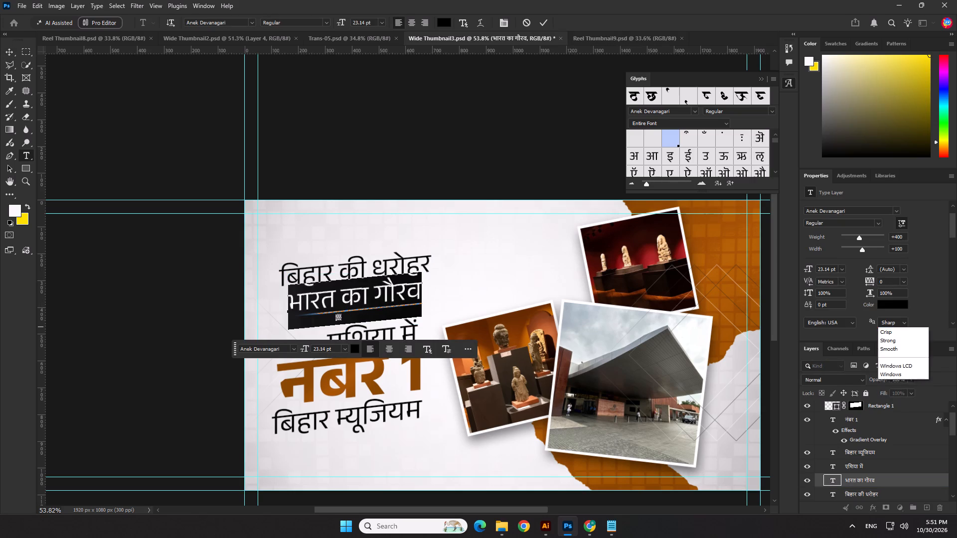
left_click(892, 362)
left_click(547, 20)
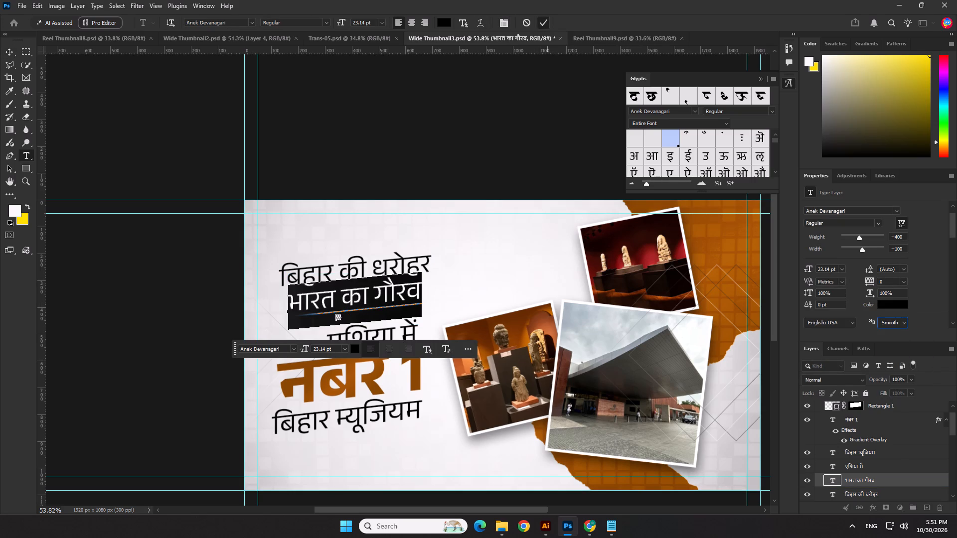
left_click(514, 140)
Set the anti-aliasing of the एशिया में text in Wide Thumbnail3 to Smooth.
double_click(366, 340)
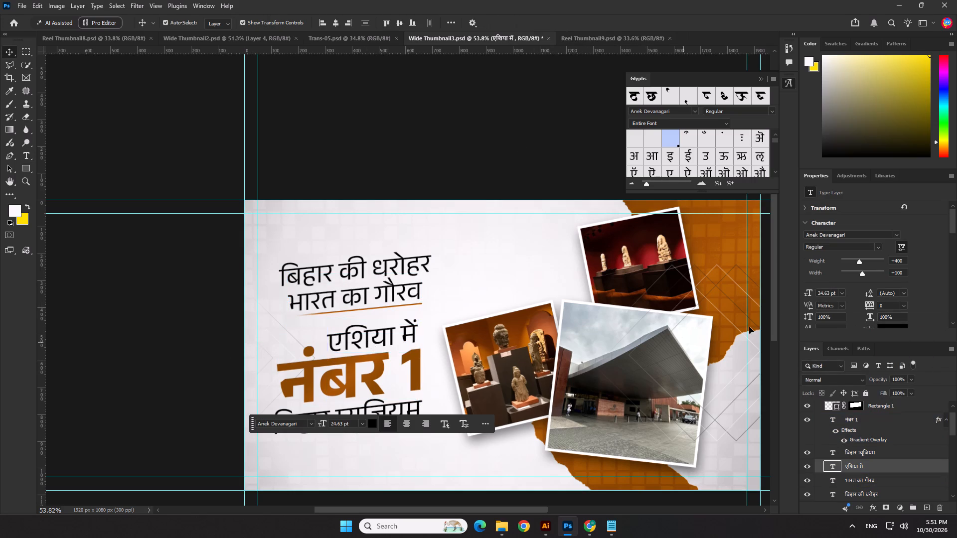
scroll(943, 280, "down", 4)
left_click(894, 316)
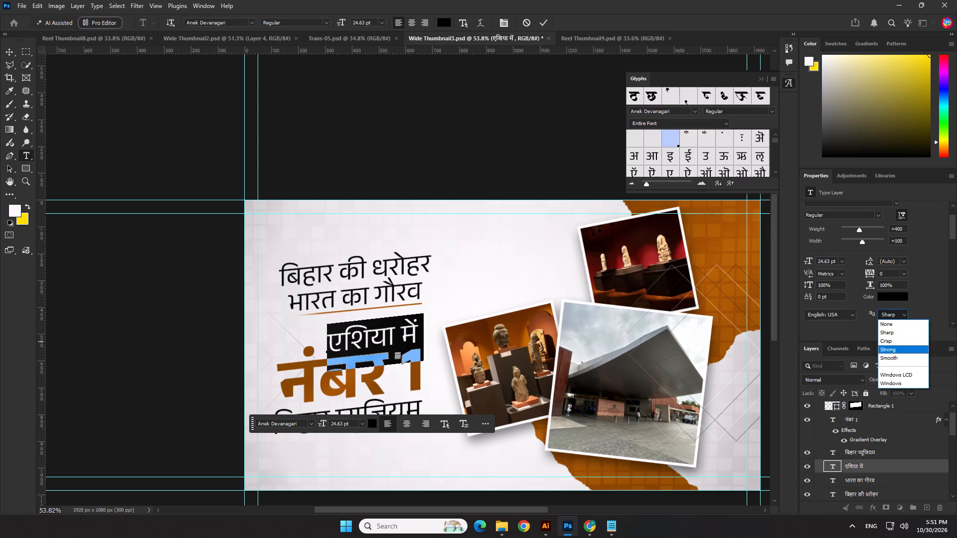
left_click(887, 355)
left_click(549, 21)
left_click(520, 118)
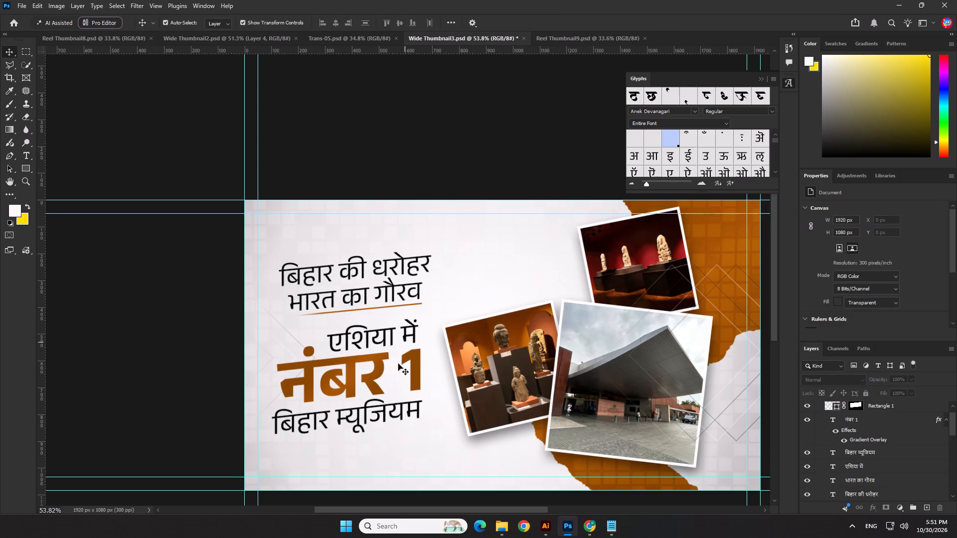
Set the anti-aliasing of the bold नंबर 1 text in Wide Thumbnail3 to Smooth.
double_click(387, 378)
scroll(916, 290, "down", 5)
scroll(907, 298, "up", 1)
left_click(897, 315)
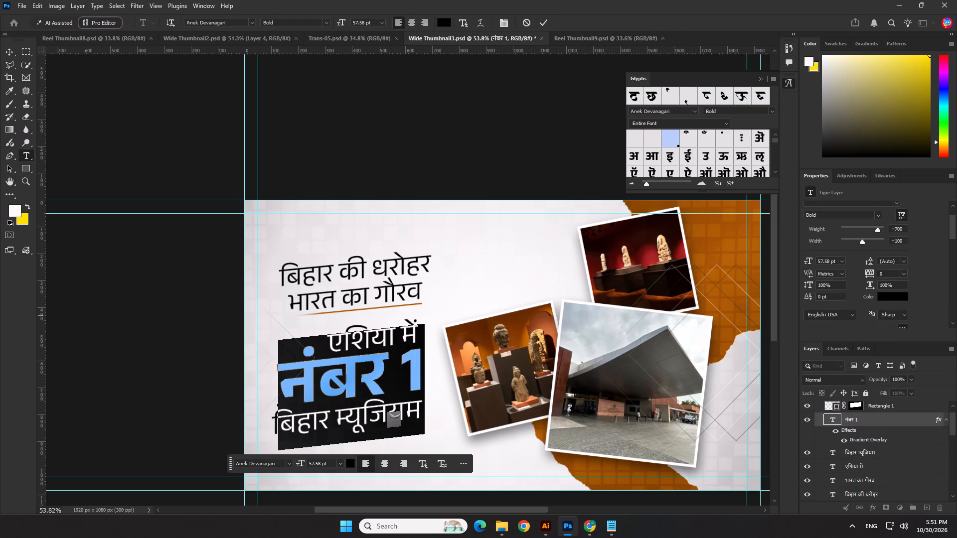
left_click(894, 360)
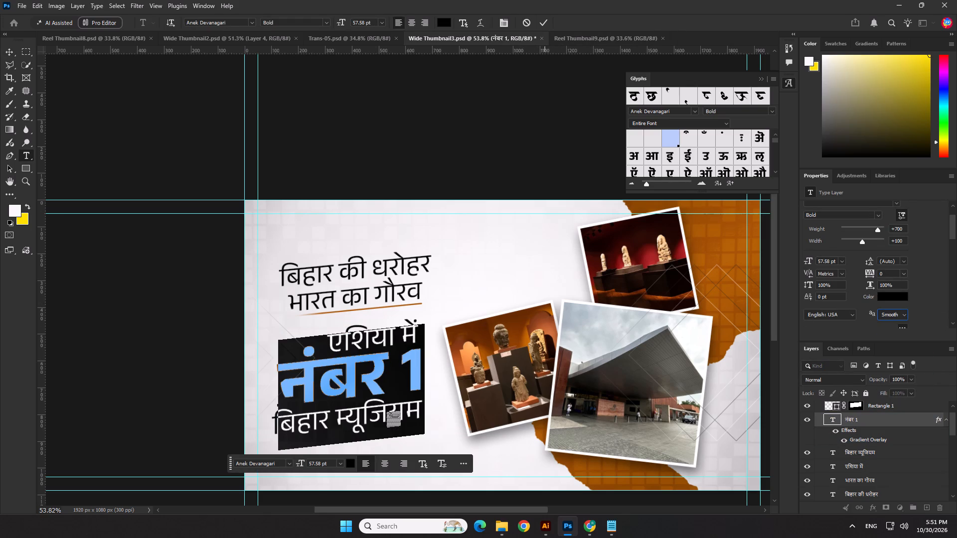
left_click(546, 22)
left_click(527, 121)
Set the anti-aliasing of the बिहार म्यूजियम text in Wide Thumbnail3 to Smooth.
scroll(346, 308, "down", 1)
double_click(314, 419)
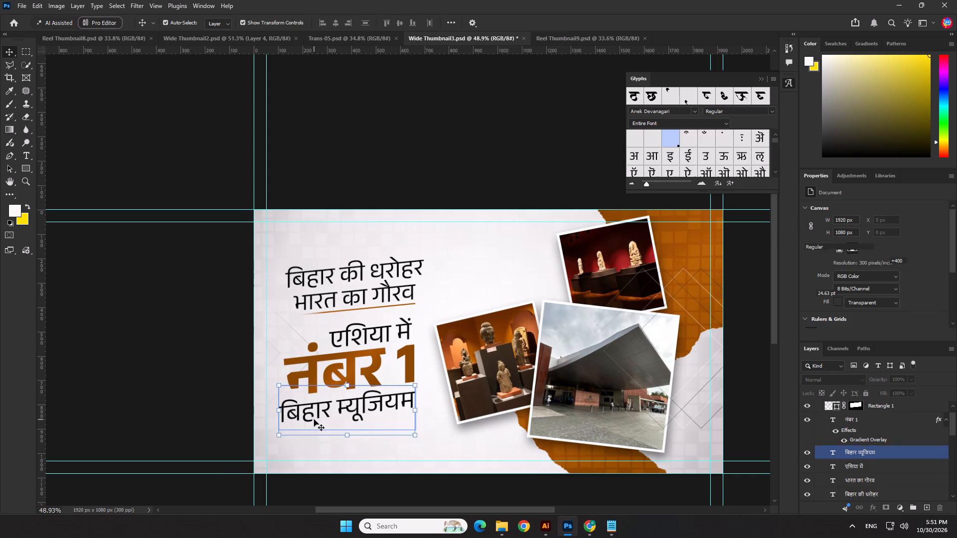
scroll(930, 298, "down", 3)
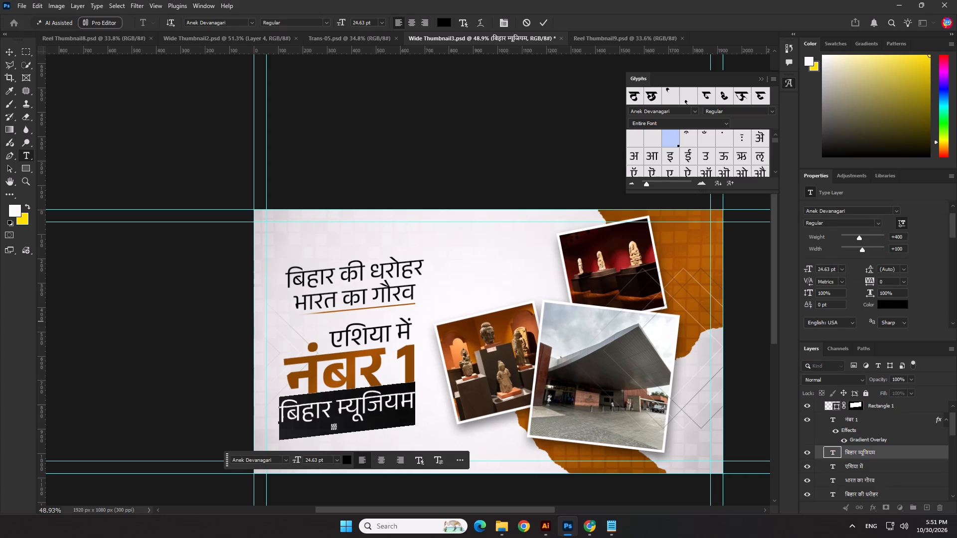
left_click(902, 321)
left_click(892, 365)
left_click(549, 19)
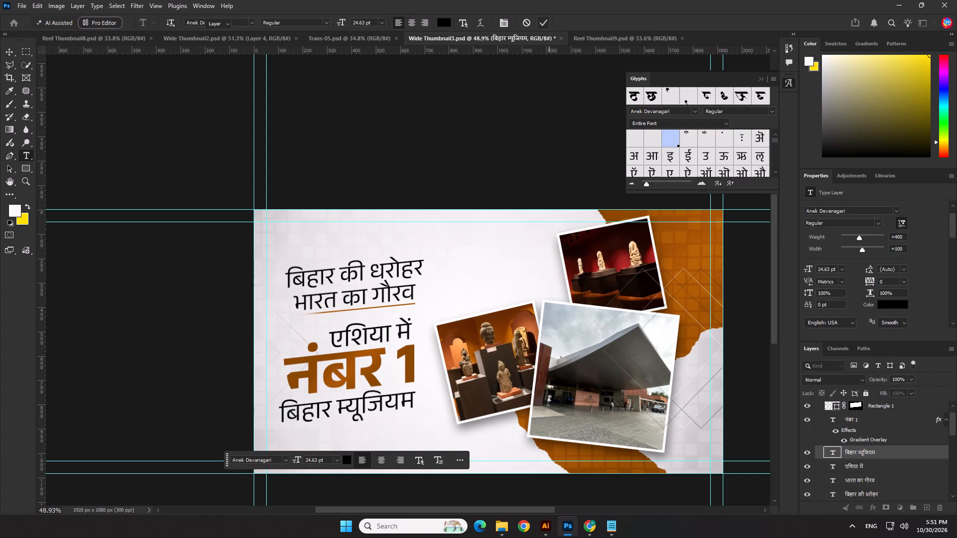
left_click(499, 131)
Save the Wide Thumbnail3 document and save a PNG copy of it, replacing the existing Wide Thumbnail3 copy.png in the 30.10.26 folder.
scroll(484, 202, "down", 5)
key("ctrl+s")
left_click(21, 8)
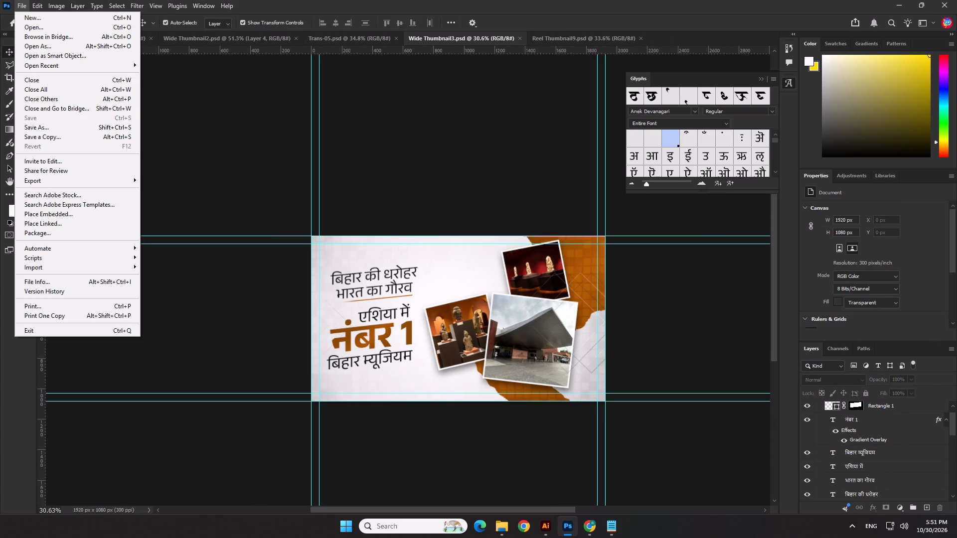
left_click(43, 139)
left_click(112, 427)
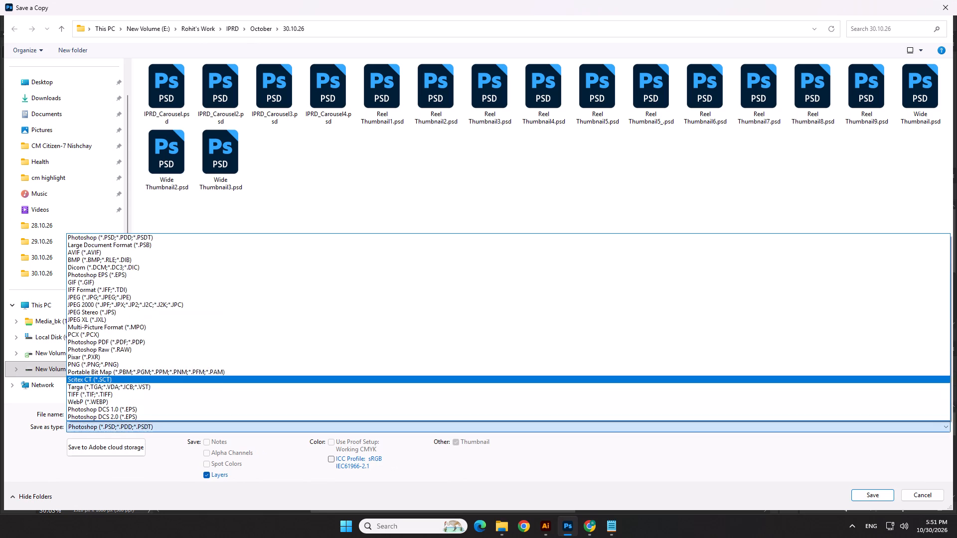
left_click(107, 364)
left_click(875, 493)
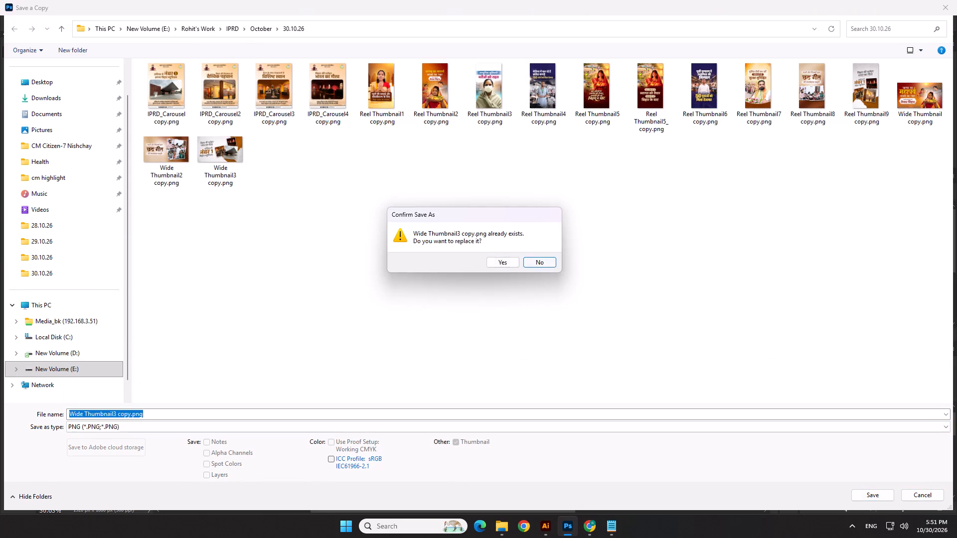
left_click(512, 258)
left_click(527, 158)
left_click(345, 161)
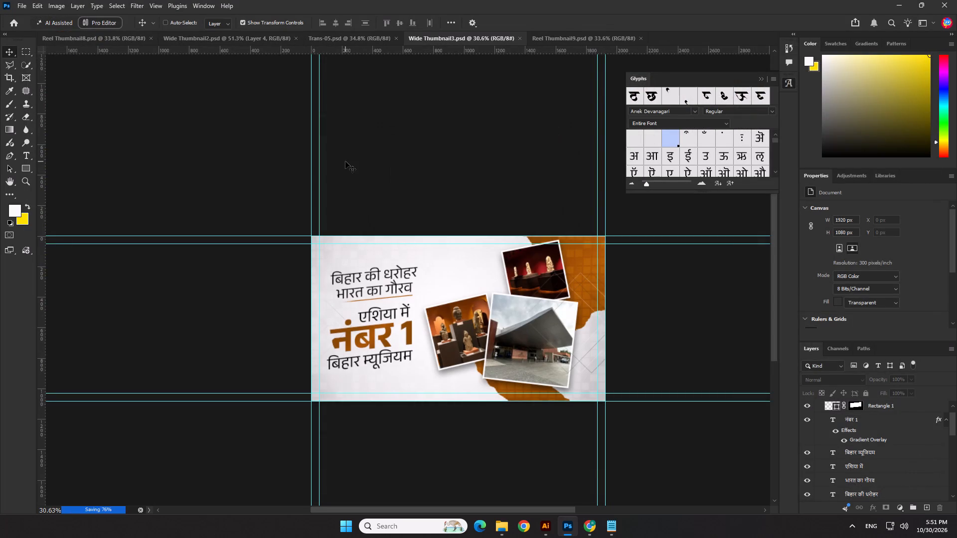
key("ctrl+s")
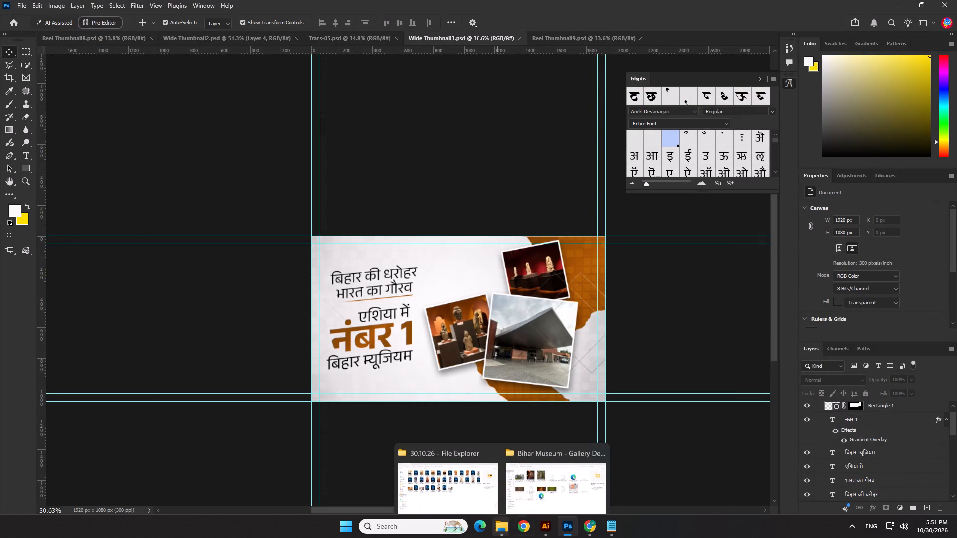